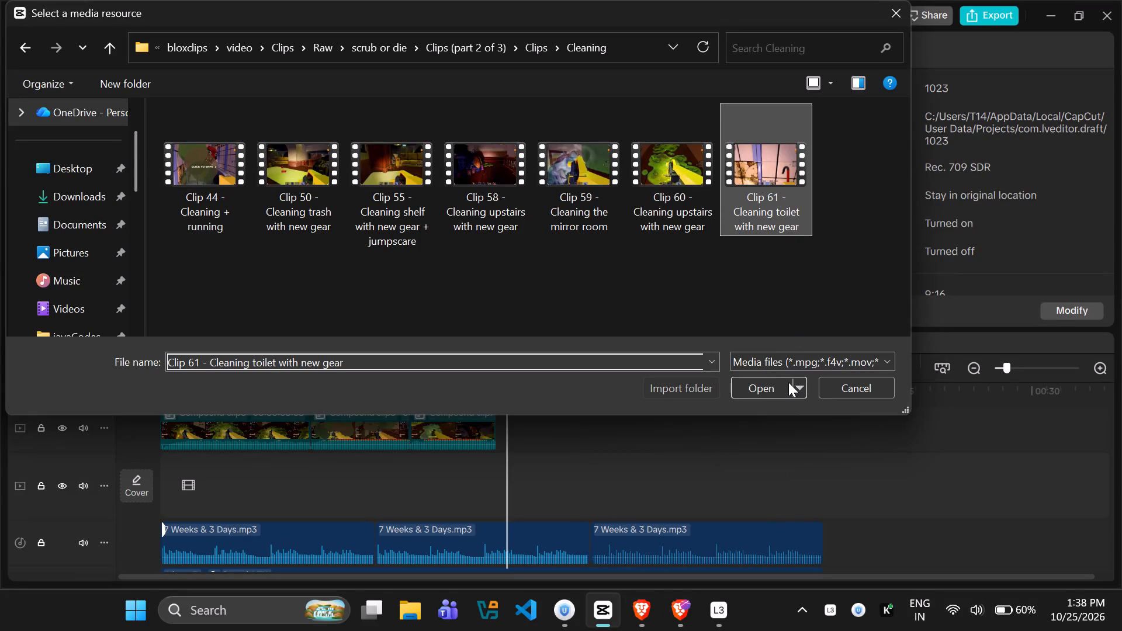
Import the "Clip 61 - Cleaning toilet with new gear" video and place it at 00:00:11:28, after Compound clip7 on the same track.
left_click(770, 387)
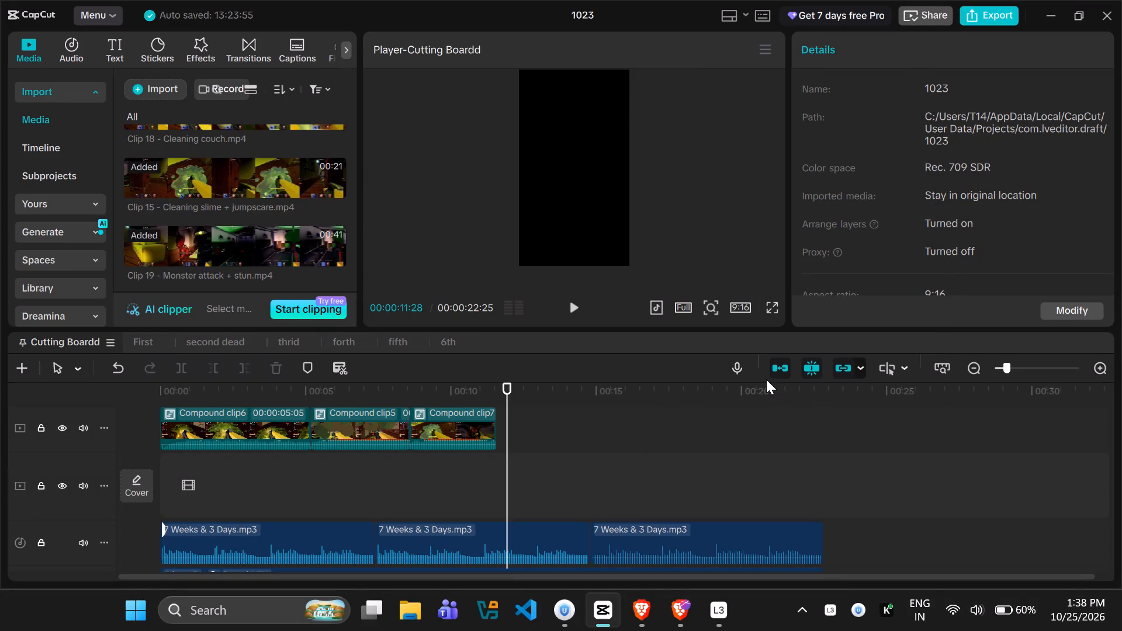
left_click_drag(279, 241, 615, 351)
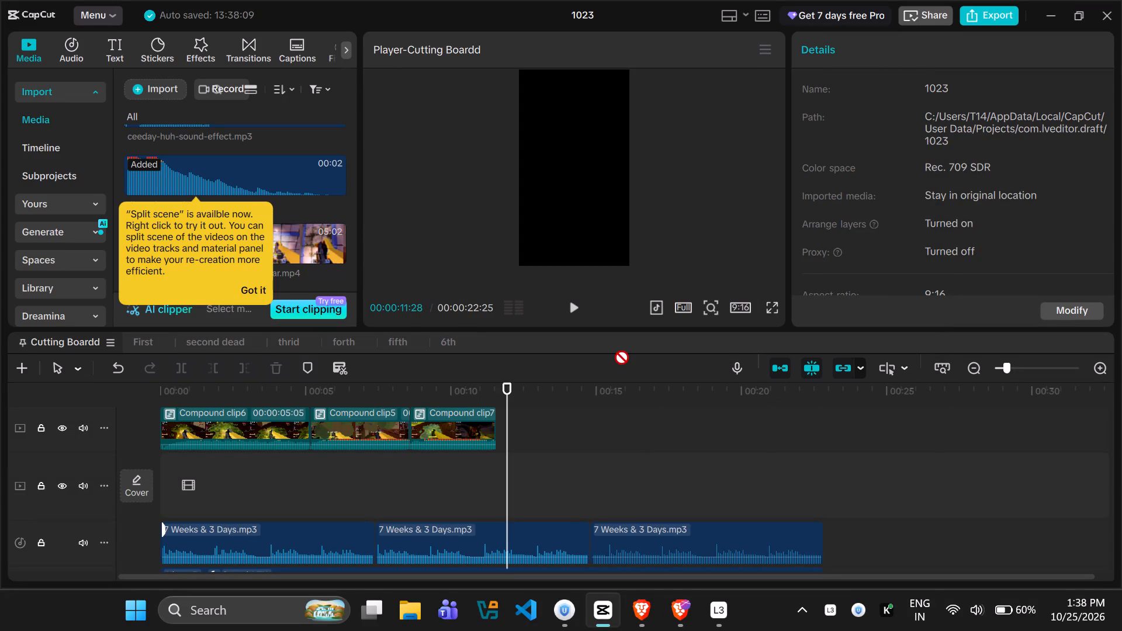
left_click_drag(615, 351, 510, 434)
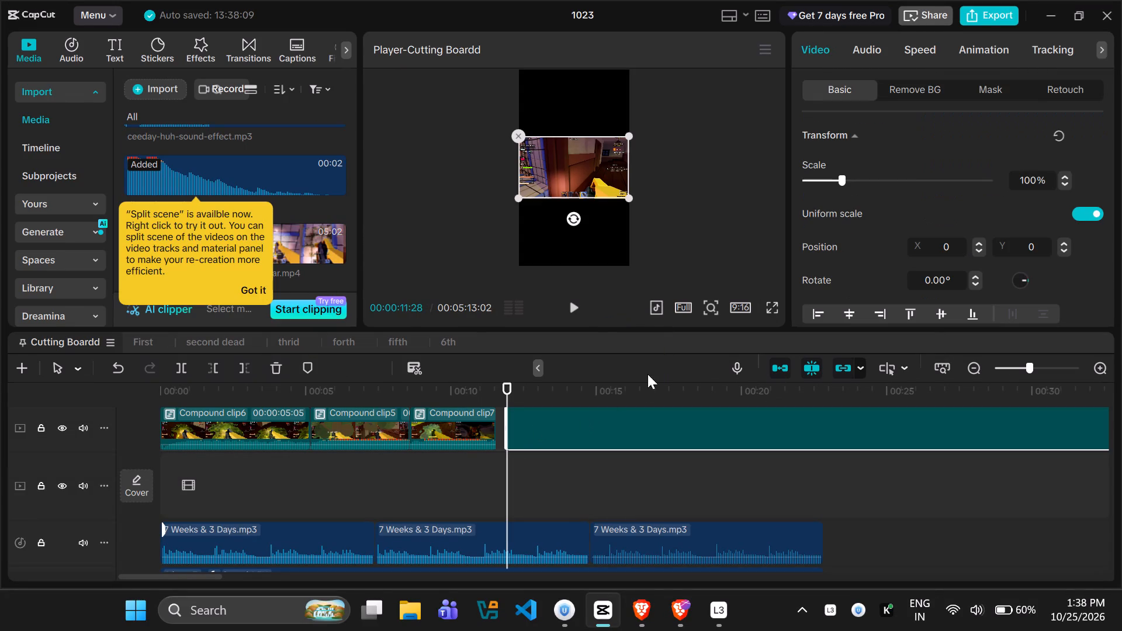
Enlarge Clip 61 to 315% scale so it fills the height of the 9:16 frame.
left_click_drag(624, 194, 744, 374)
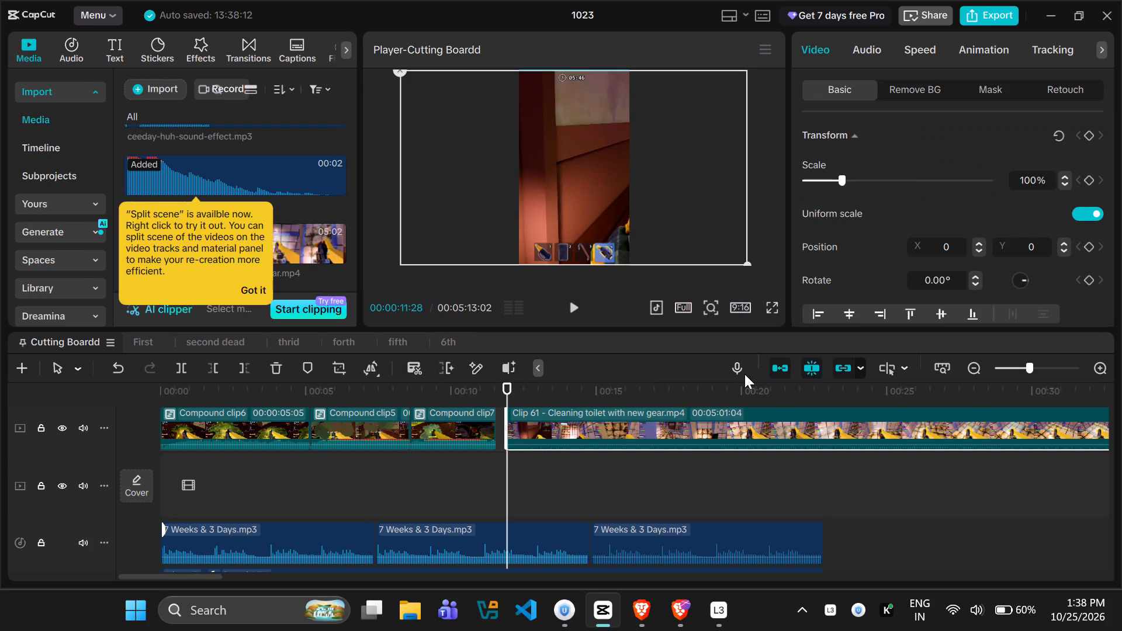
left_click_drag(744, 374, 743, 374)
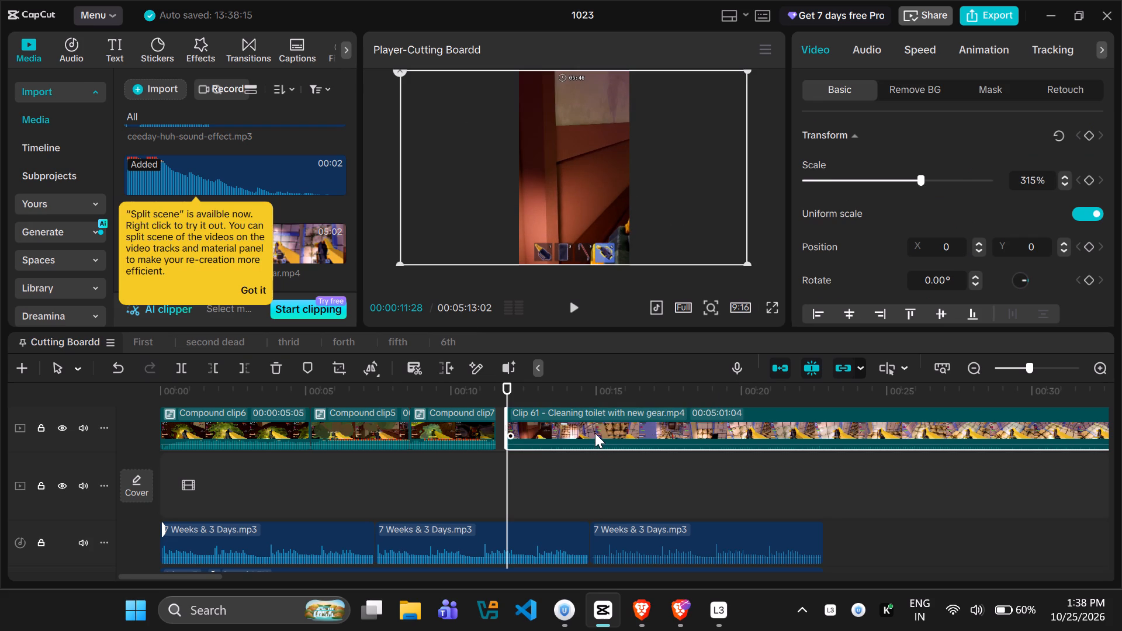
Duplicate Clip 61 onto the track directly above and scale the upper copy to 100%.
key("ctrl+c")
key("ctrl+v")
scroll(589, 455, "up", 4)
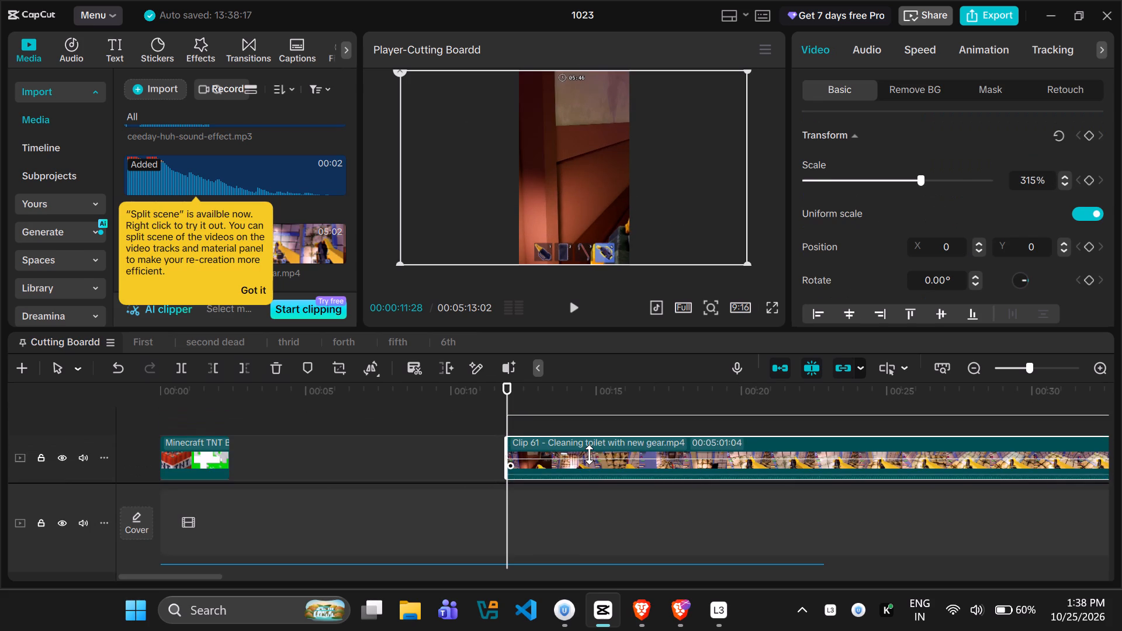
scroll(588, 455, "down", 1)
left_click_drag(746, 264, 659, 207)
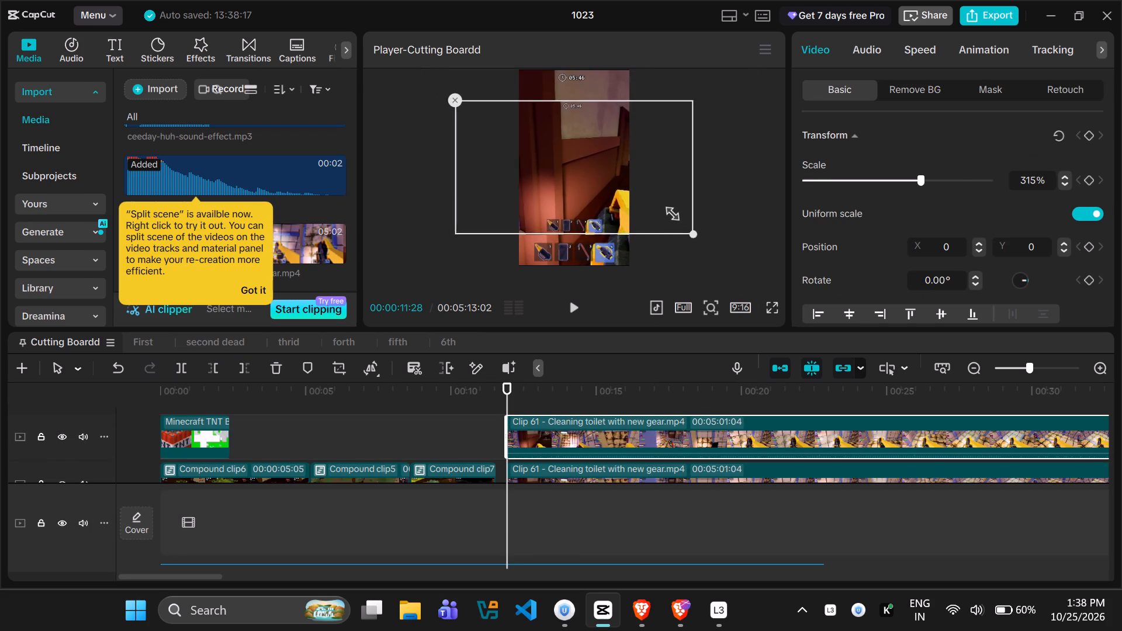
left_click_drag(659, 207, 576, 162)
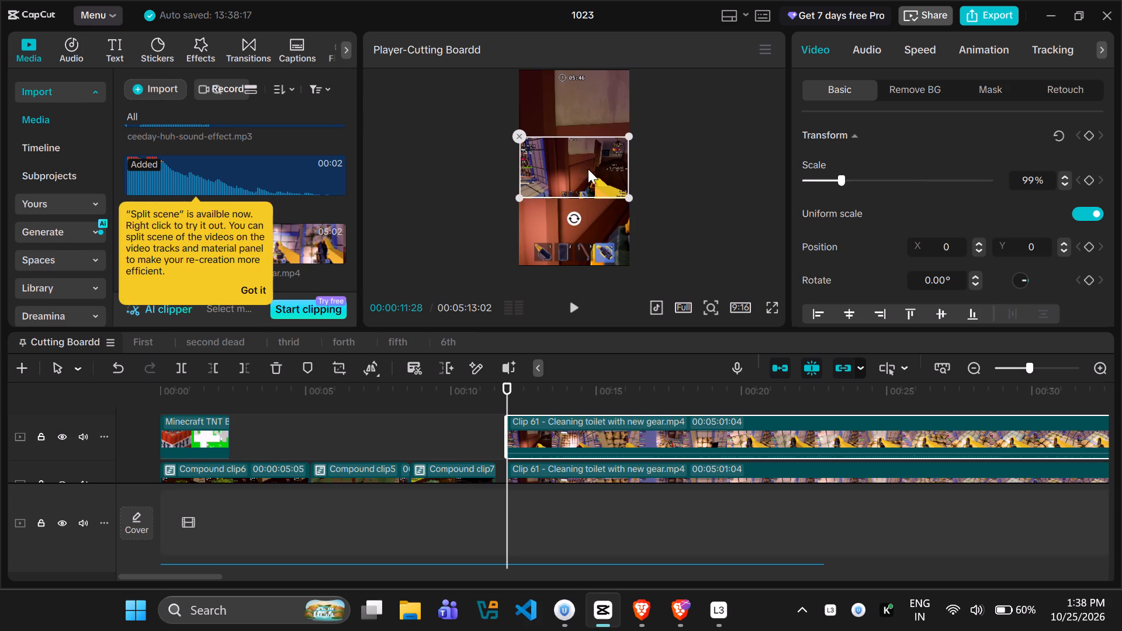
left_click(627, 193)
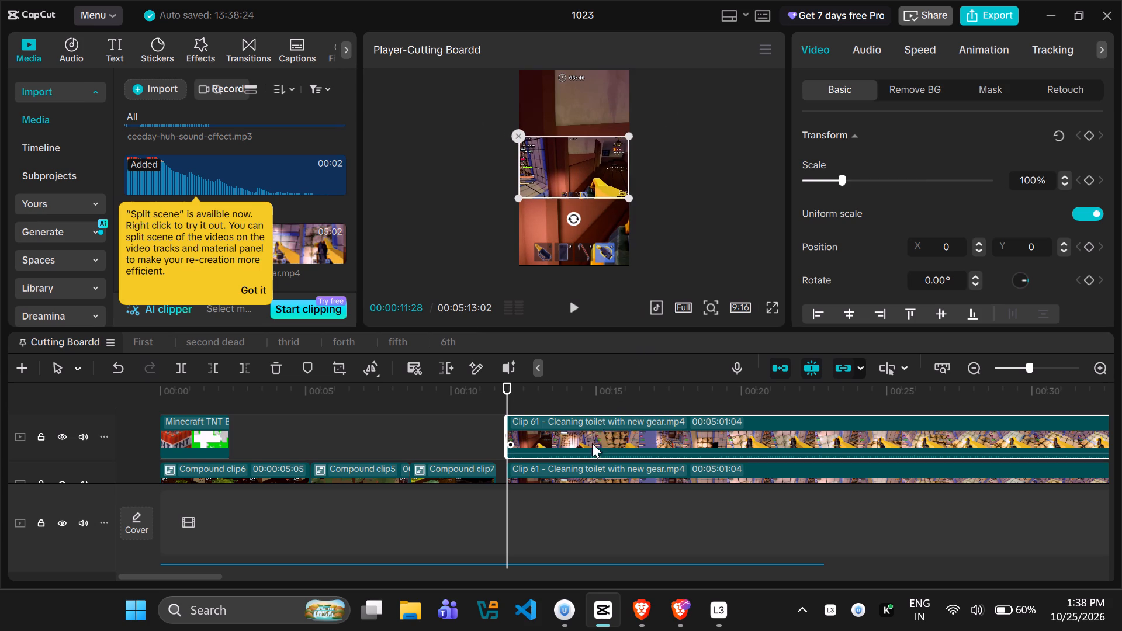
Apply the Blur video effect to the lower, enlarged copy of Clip 61.
left_click(586, 466)
left_click(197, 44)
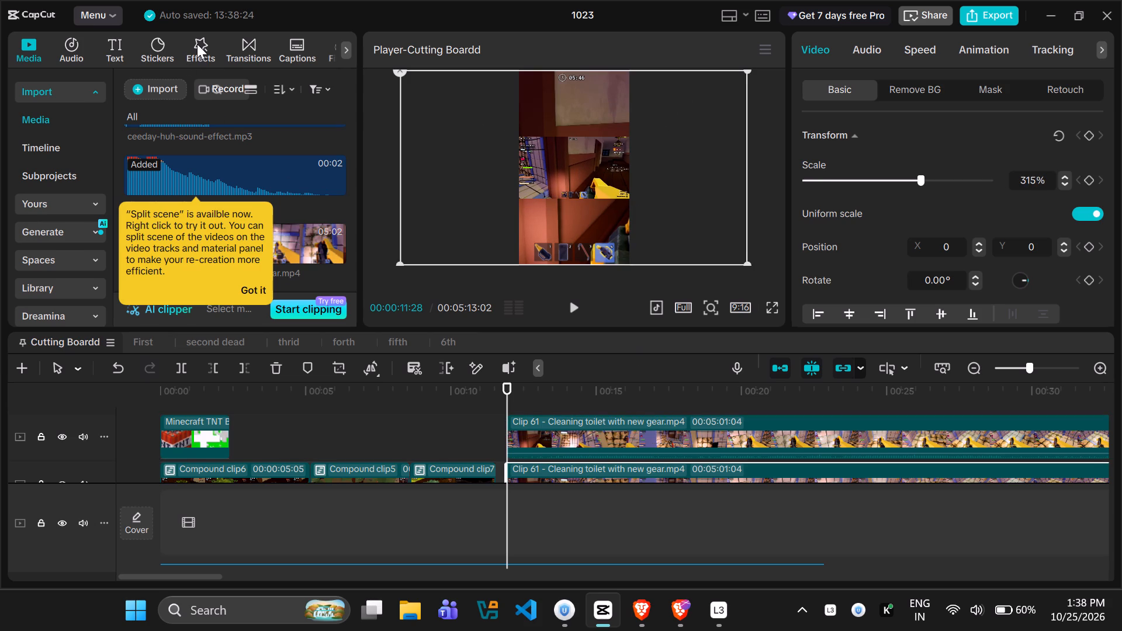
left_click_drag(154, 170, 593, 432)
scroll(602, 428, "down", 2)
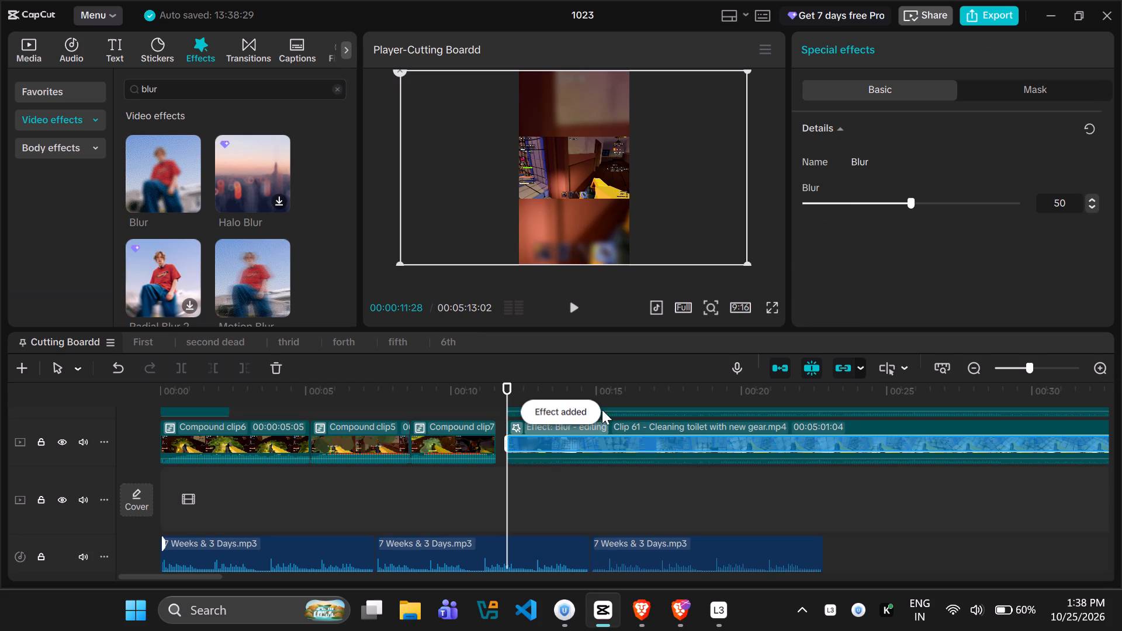
Play through Clip 61 to find the cut point and trim off the start of both copies up to 00:00:21:18.
key("space")
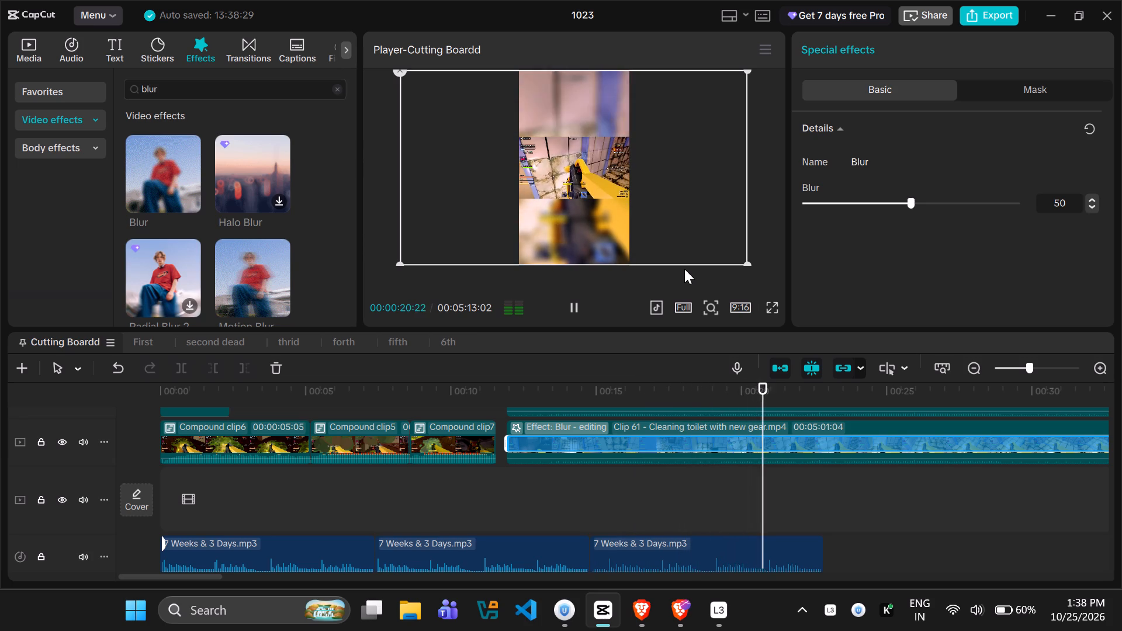
key("space")
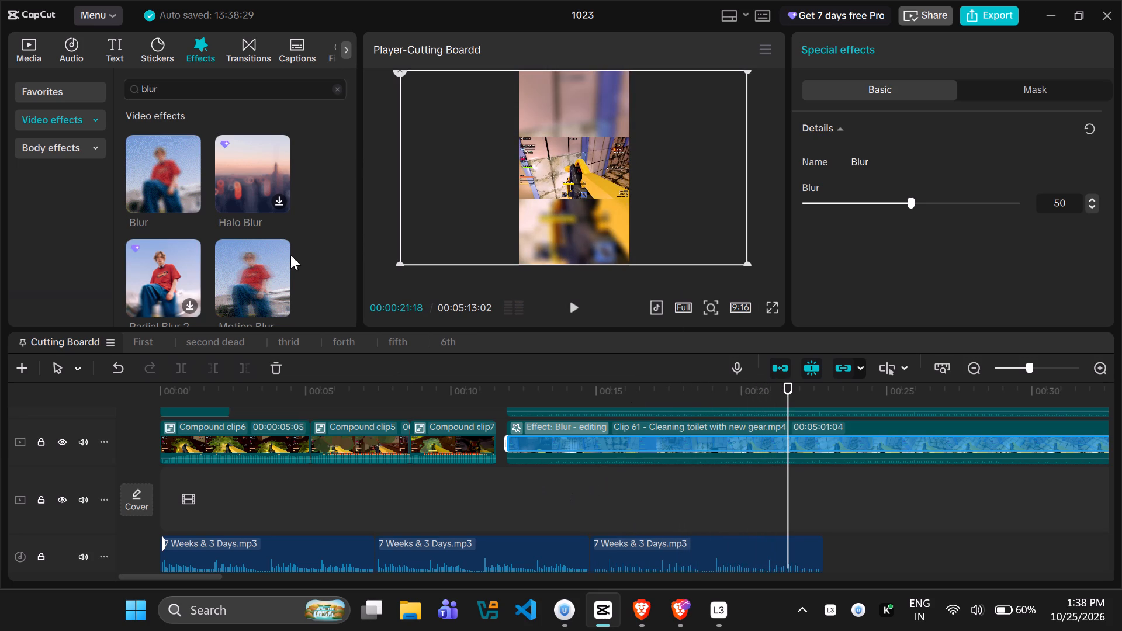
left_click(147, 43)
left_click(35, 43)
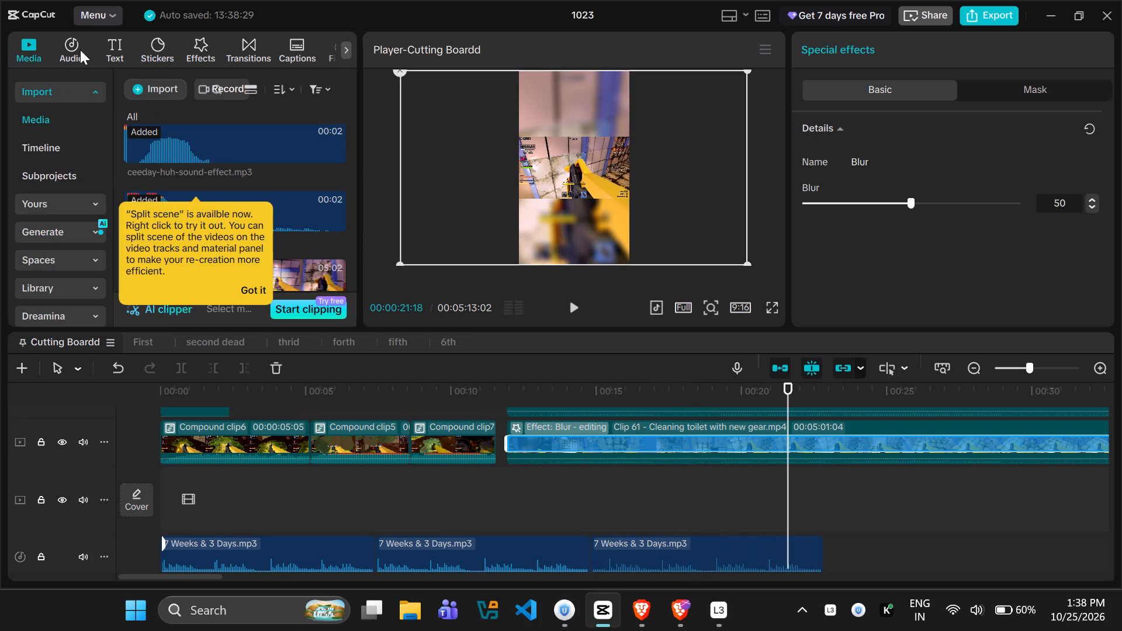
left_click(93, 44)
left_click(81, 43)
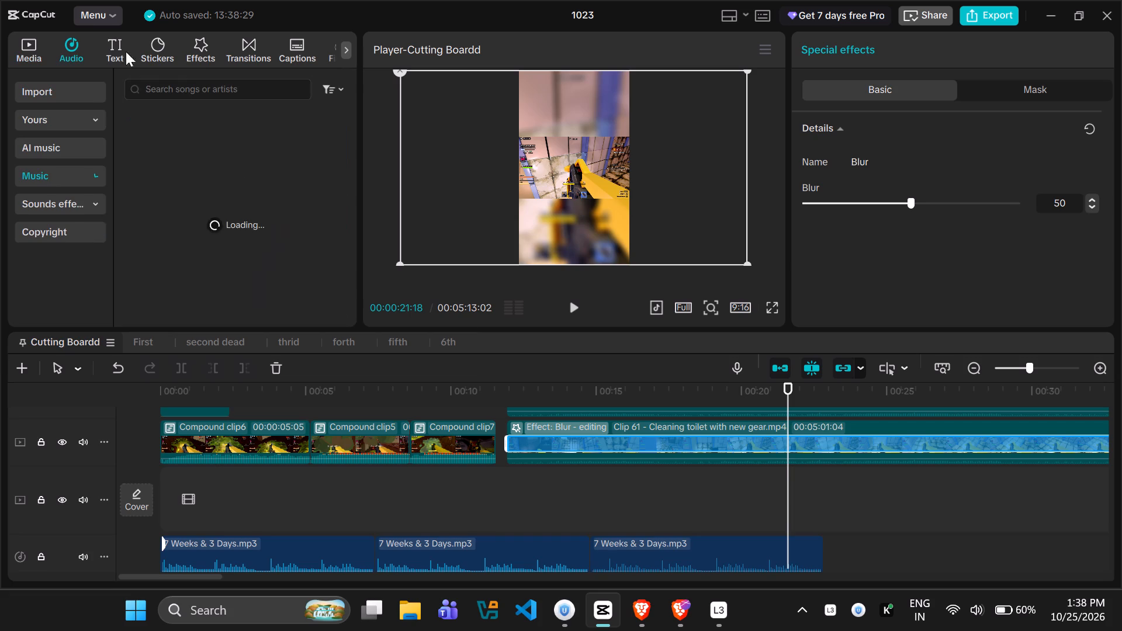
scroll(667, 483, "up", 1)
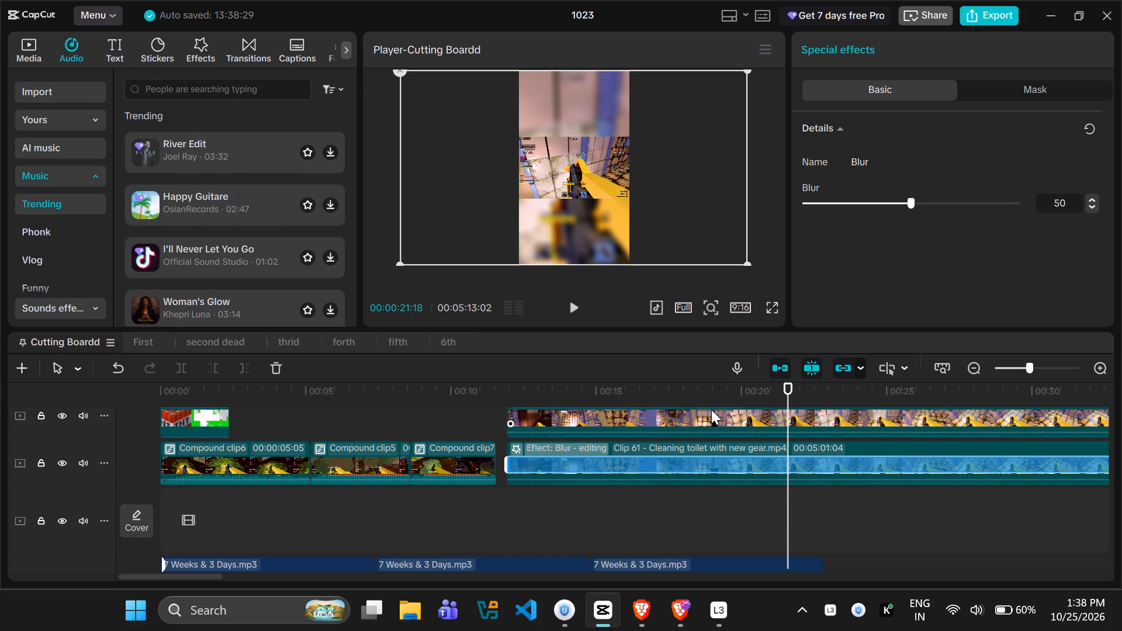
left_click(711, 410, "ctrl")
left_click(776, 479, "ctrl")
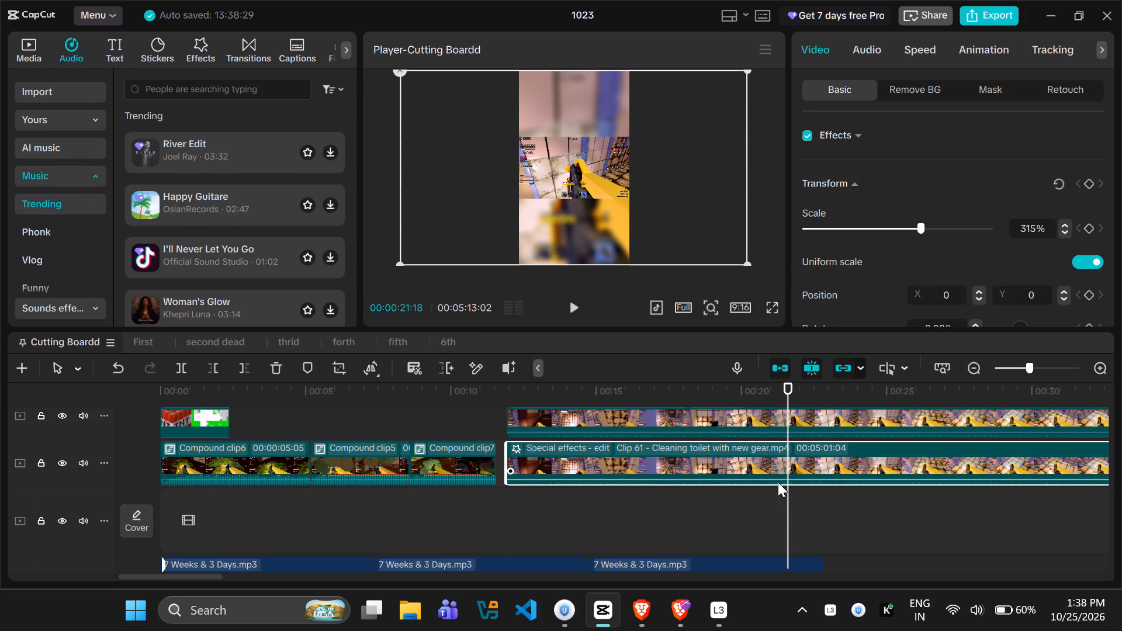
left_click(735, 412, "ctrl")
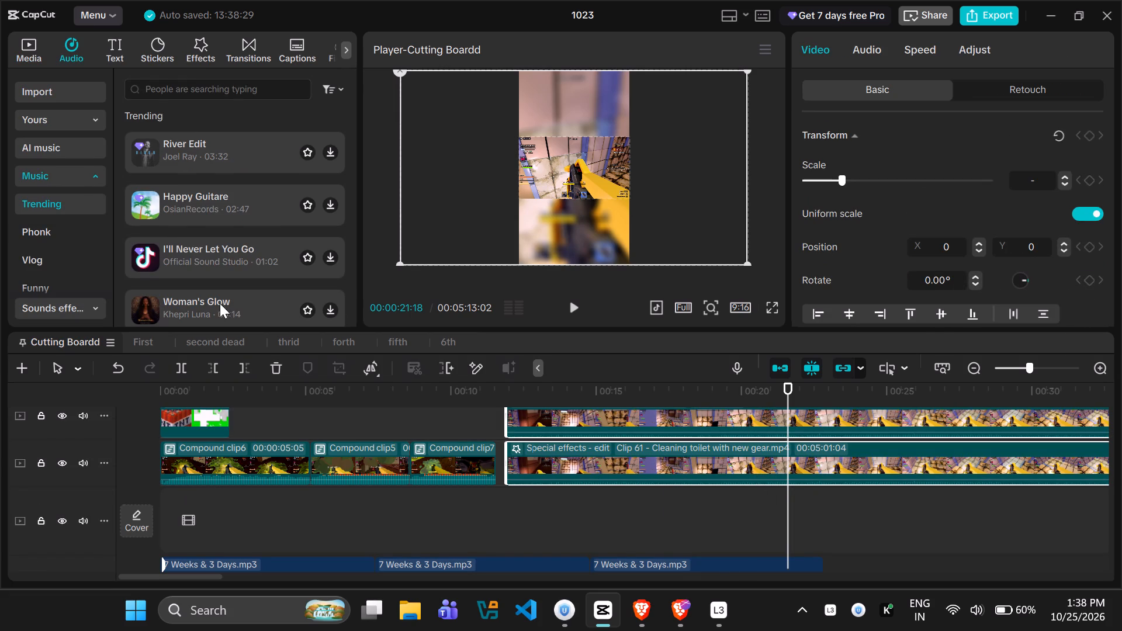
left_click(212, 367)
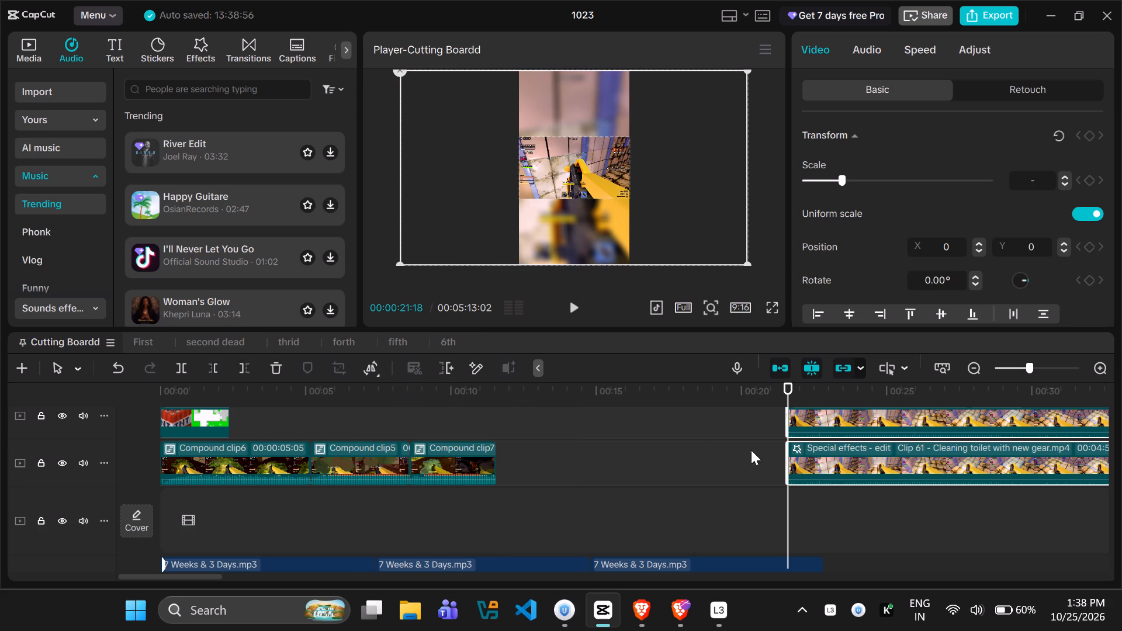
Play on to 00:00:25:21 and trim off everything after it from both copies of Clip 61.
key("space")
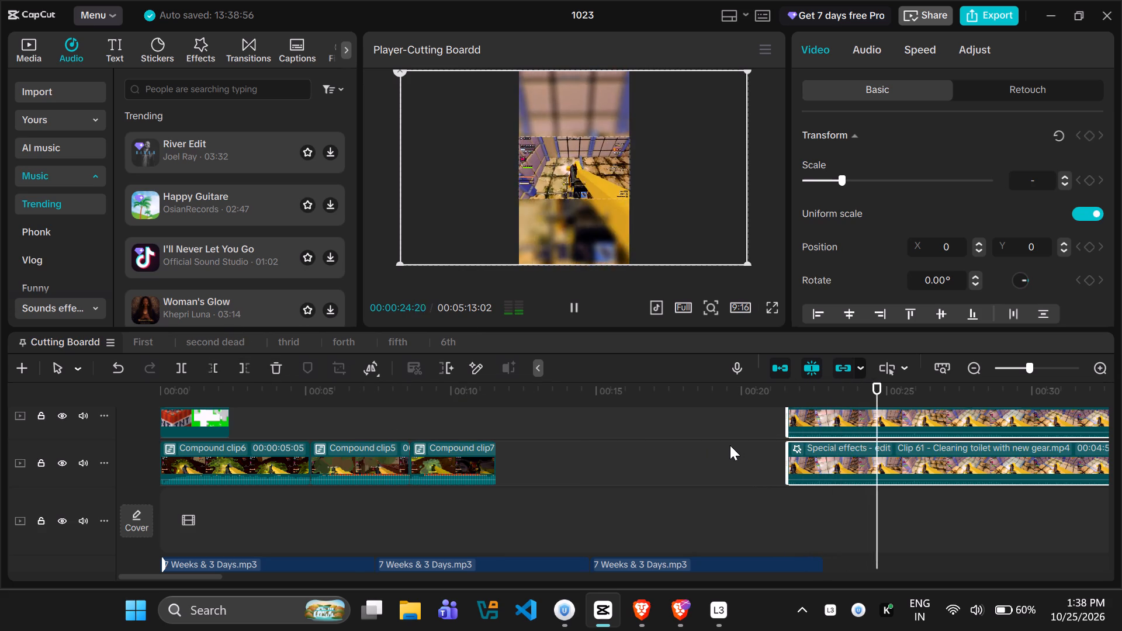
key("space")
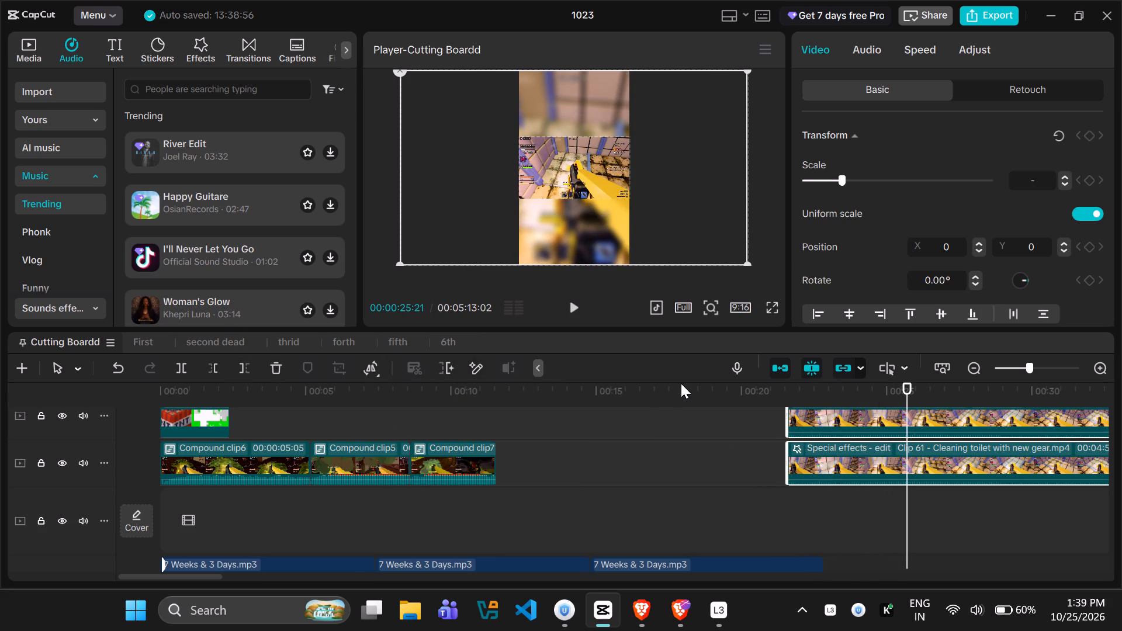
left_click(243, 367)
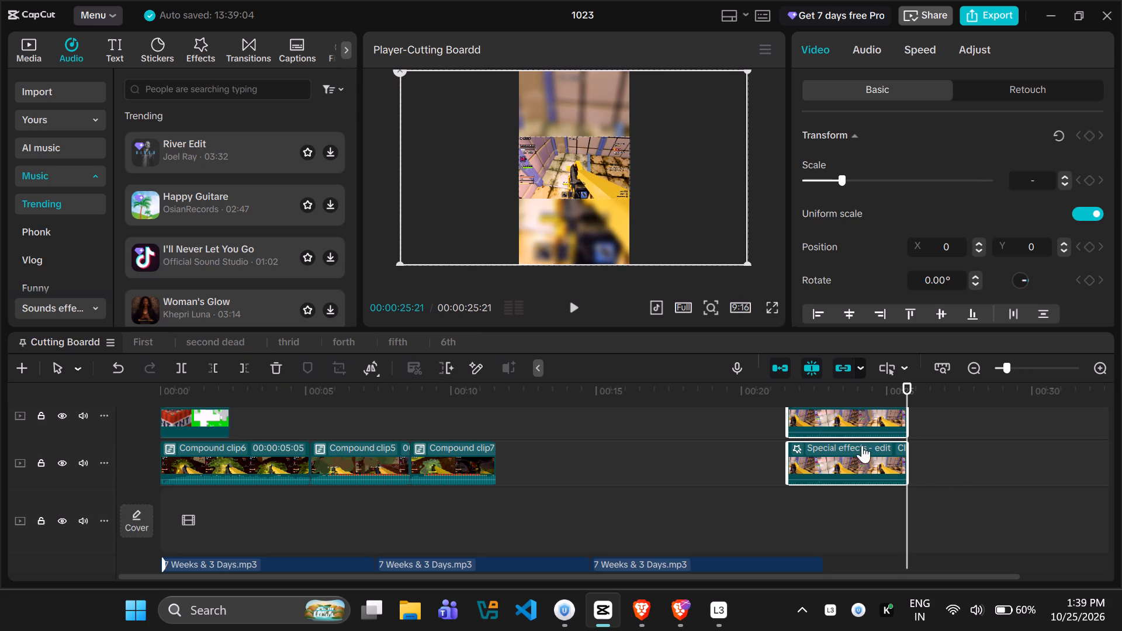
Combine the two trimmed Clip 61 copies into one compound clip.
right_click(842, 428)
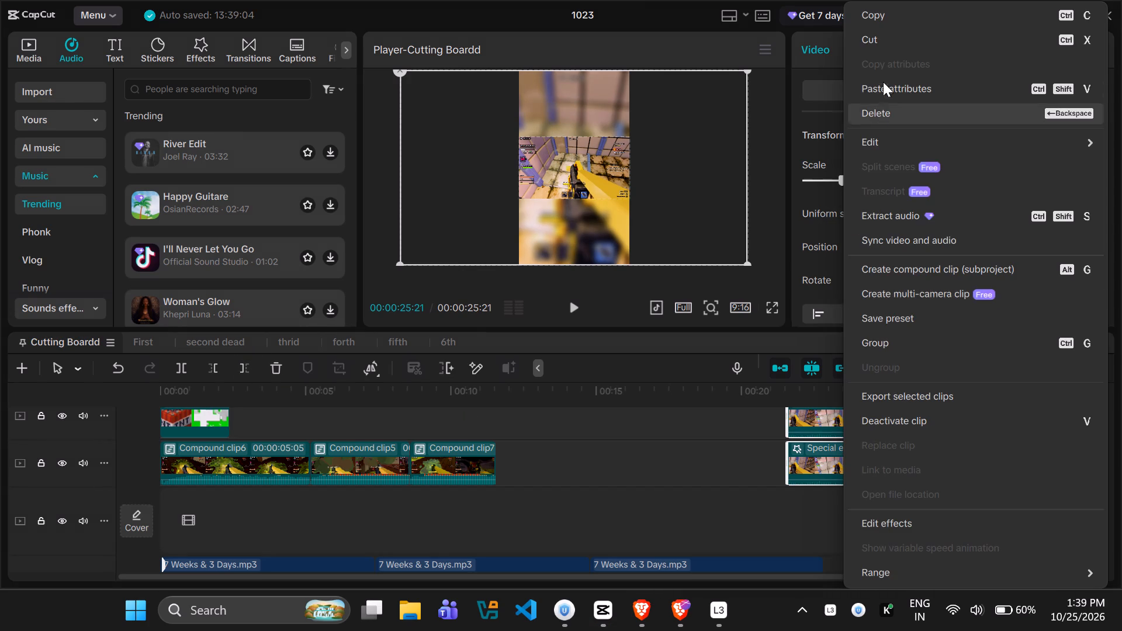
left_click(915, 267)
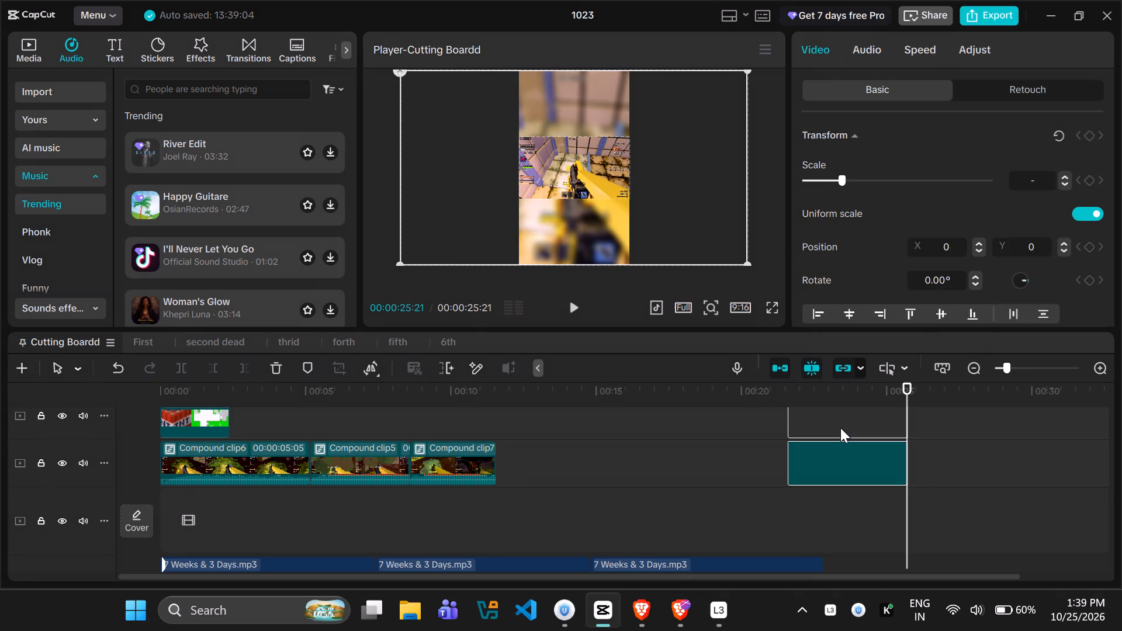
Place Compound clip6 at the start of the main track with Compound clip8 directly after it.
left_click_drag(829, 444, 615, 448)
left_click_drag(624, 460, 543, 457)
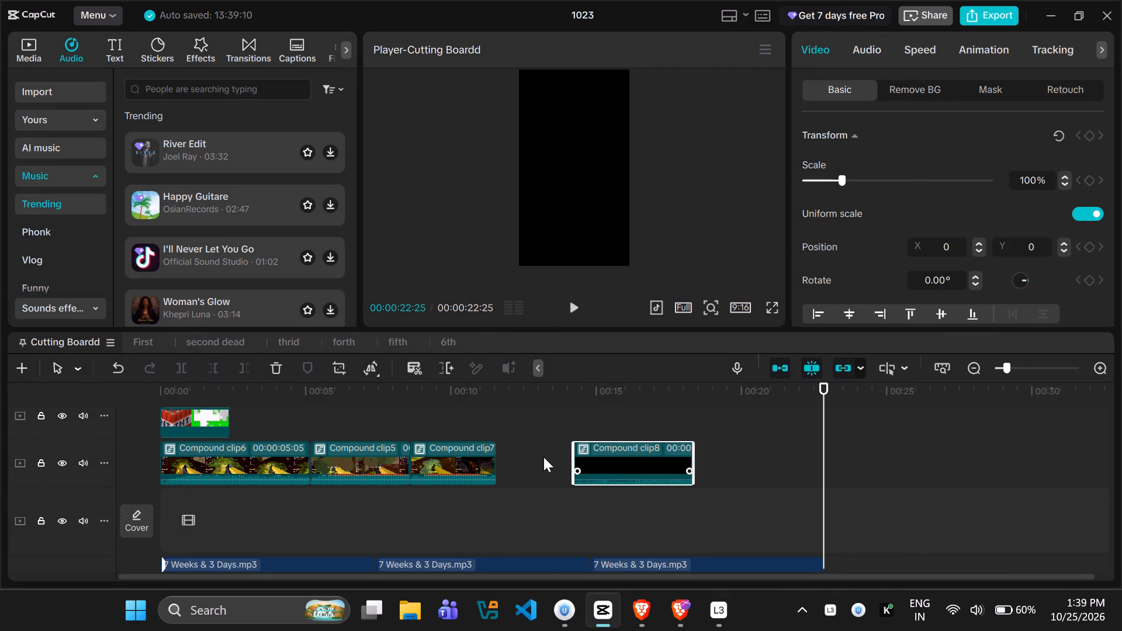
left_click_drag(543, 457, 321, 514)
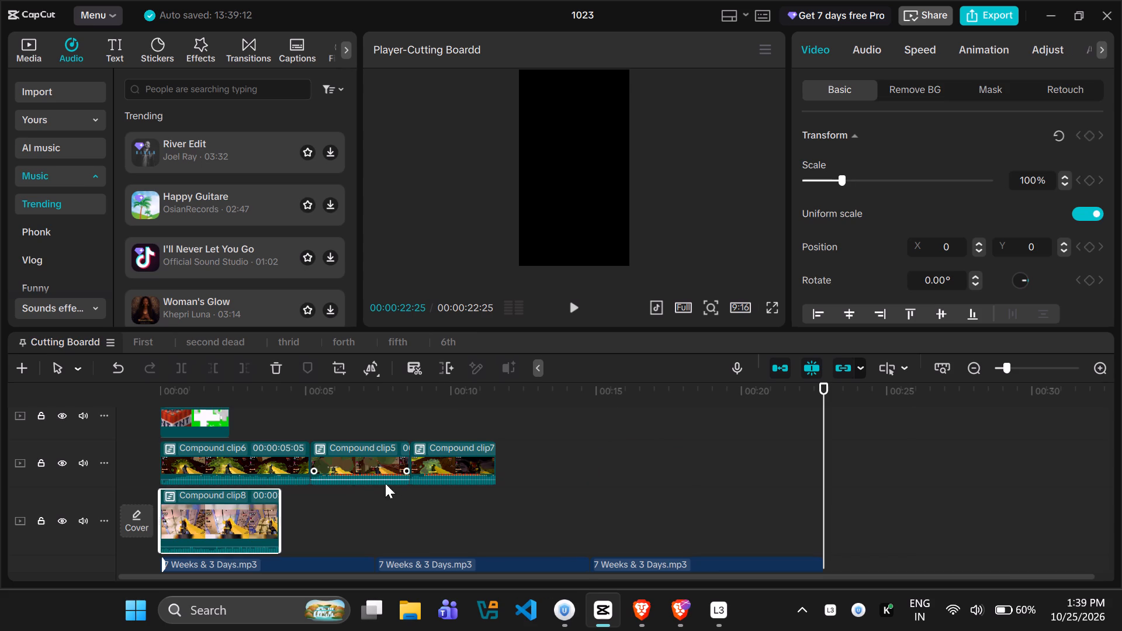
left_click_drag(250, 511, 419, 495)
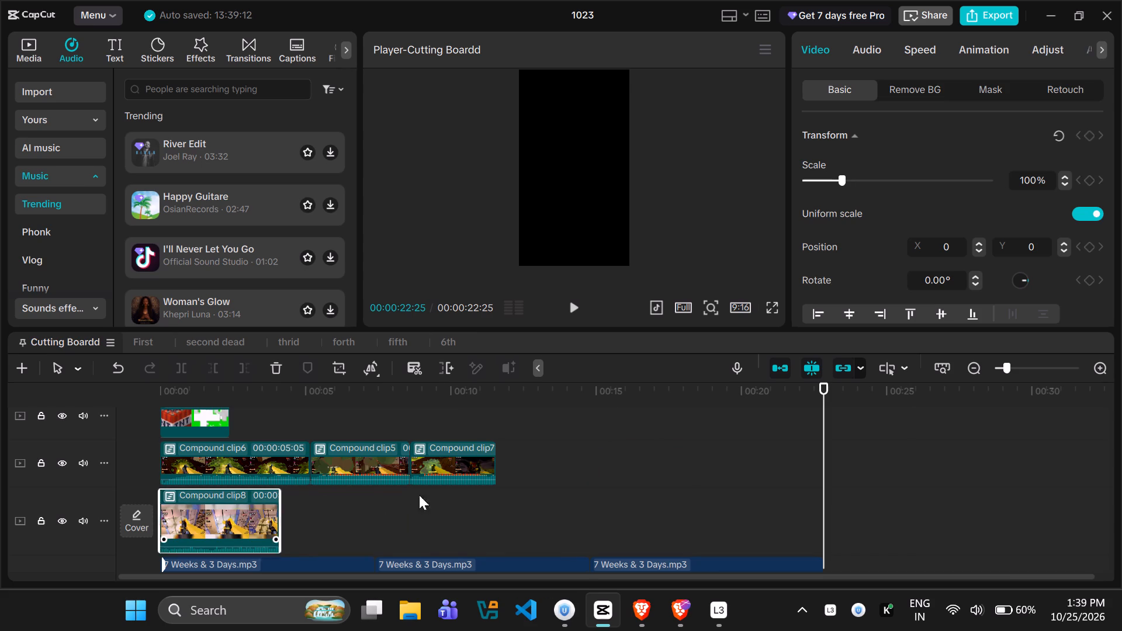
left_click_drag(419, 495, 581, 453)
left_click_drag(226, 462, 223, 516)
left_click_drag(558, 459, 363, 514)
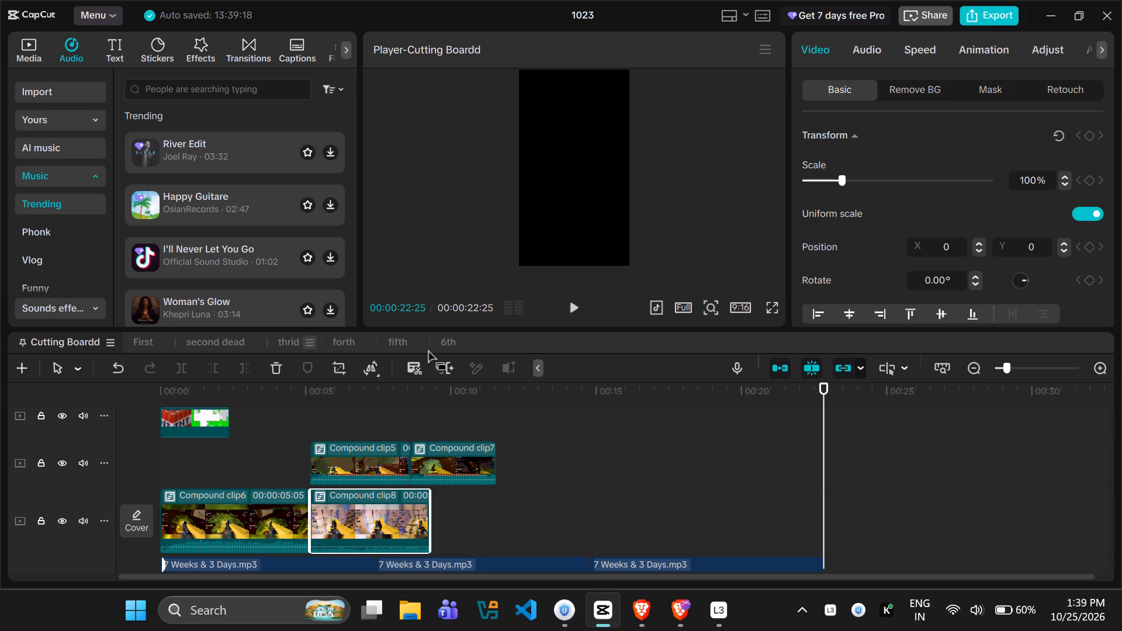
Copy the Clip 2 - Leaderboard clip from the 6th timeline to the start of the track above the main one in Cutting Boardd.
left_click(440, 341)
left_click(178, 442)
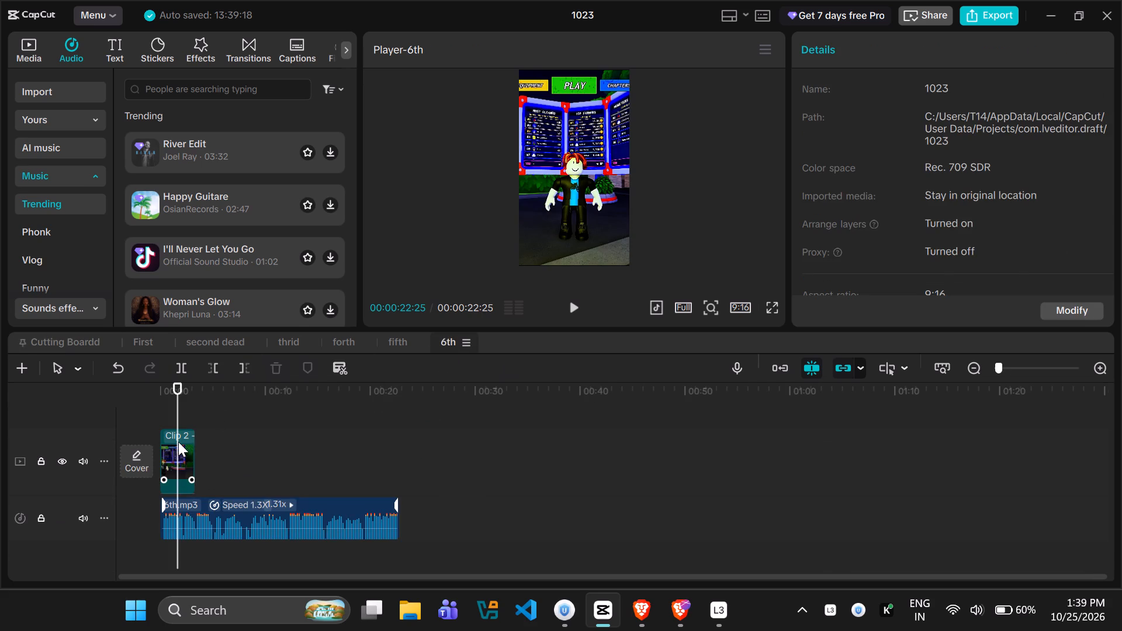
key("ctrl+c")
left_click(76, 342)
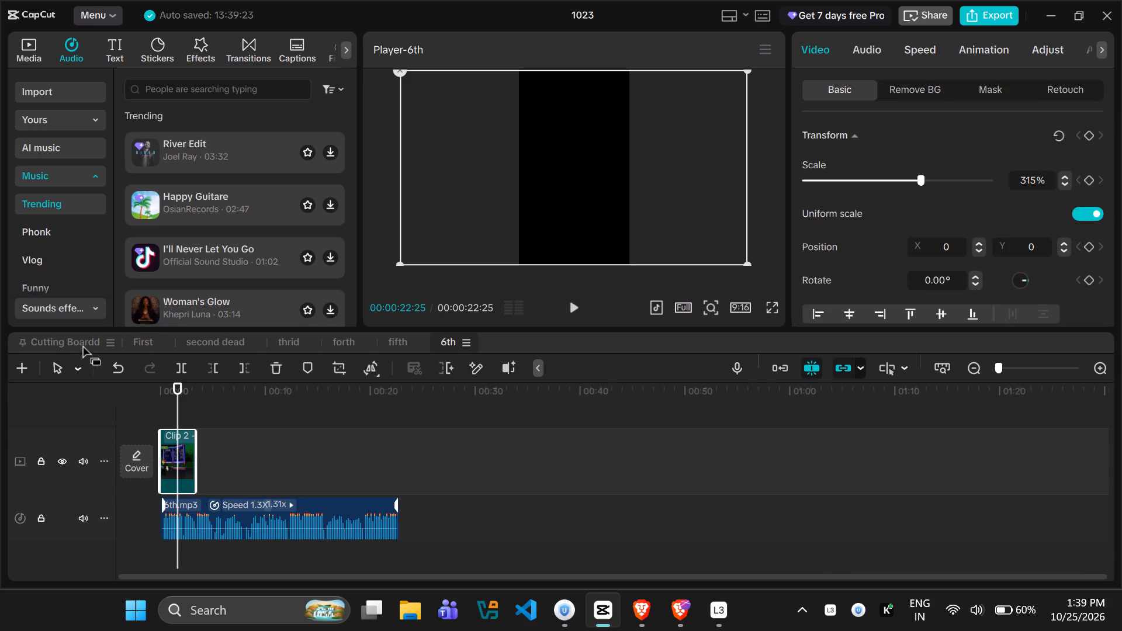
left_click(185, 464)
key("ctrl+v")
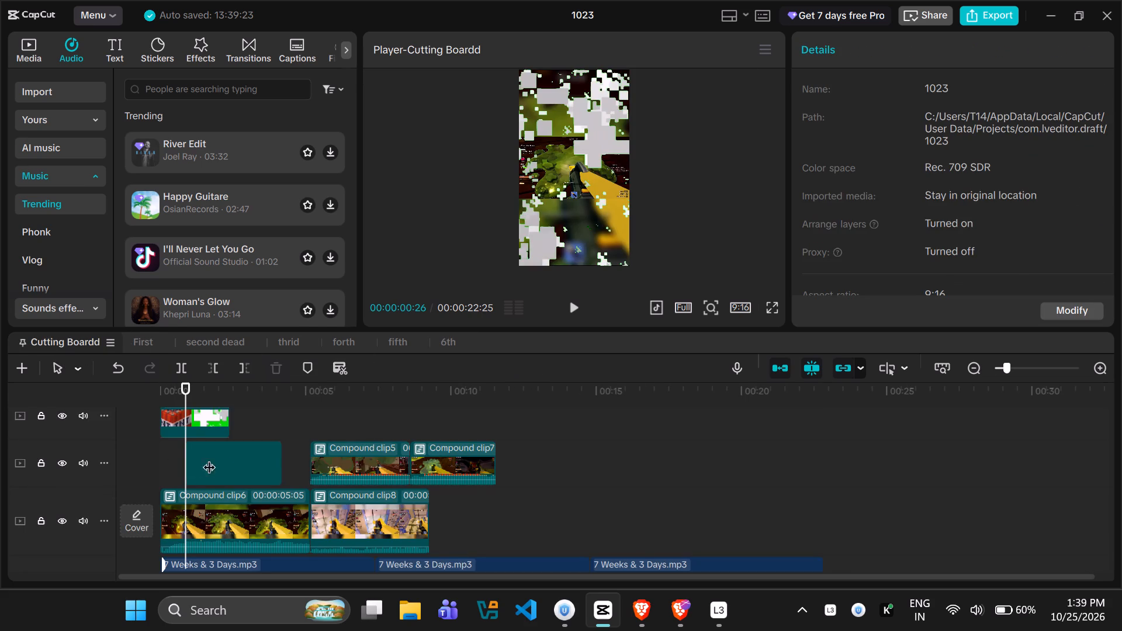
left_click_drag(224, 457, 199, 457)
Rearrange the main track so Clip 2 - Leaderboard comes first, followed by Compound clip8 and Compound clip6.
left_click_drag(235, 500, 518, 444)
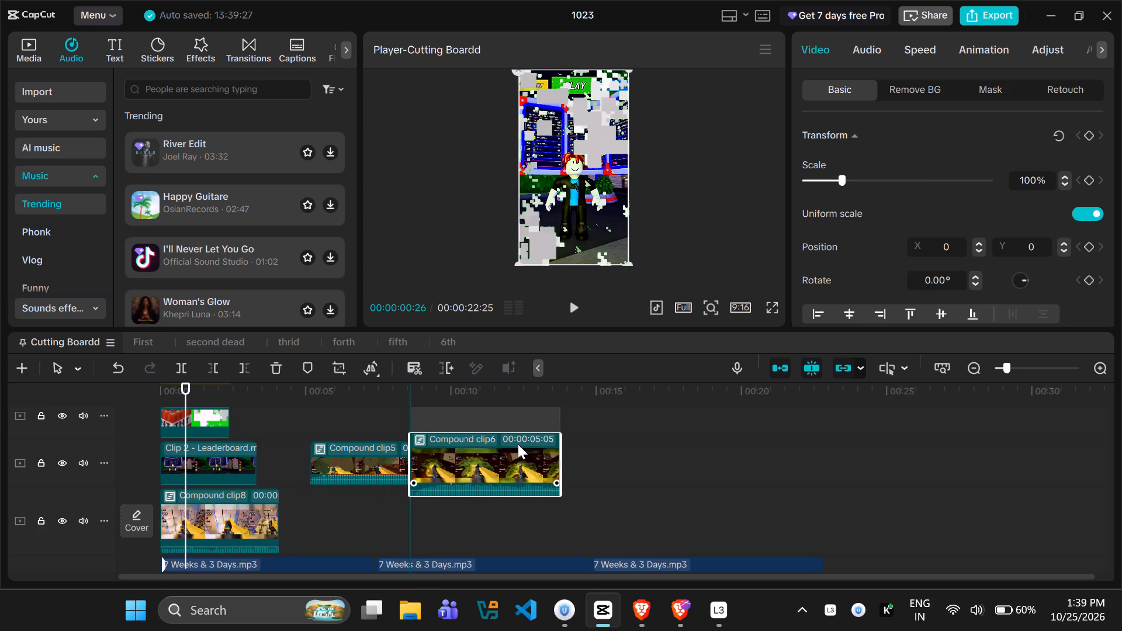
left_click_drag(518, 444, 535, 442)
left_click_drag(237, 513, 320, 445)
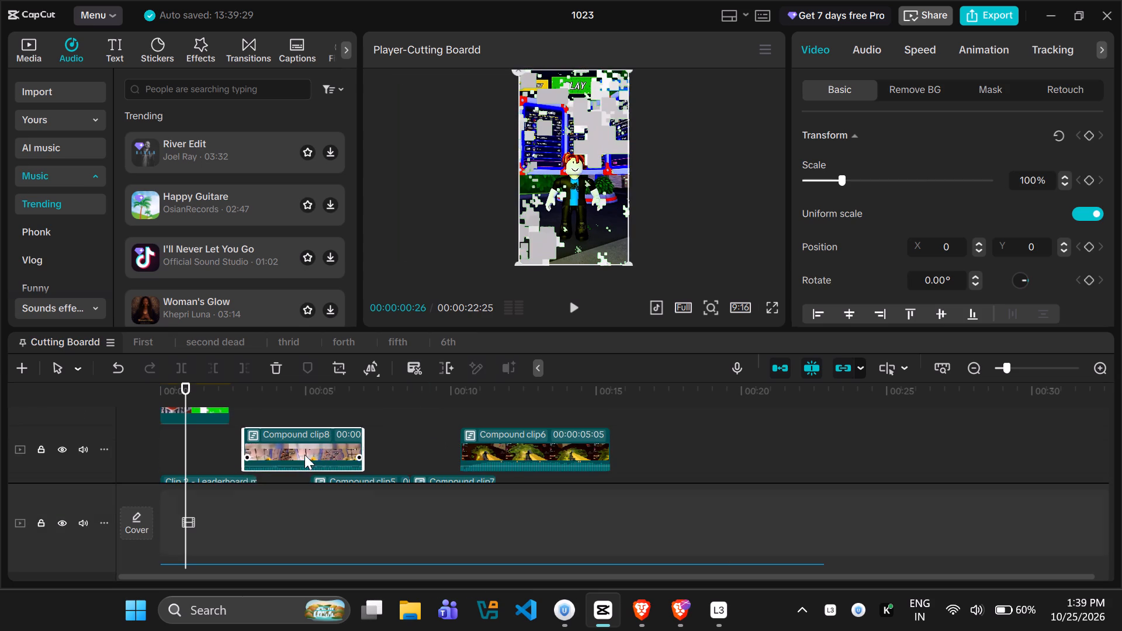
left_click(224, 475)
scroll(222, 469, "down", 1)
left_click_drag(220, 461, 235, 496)
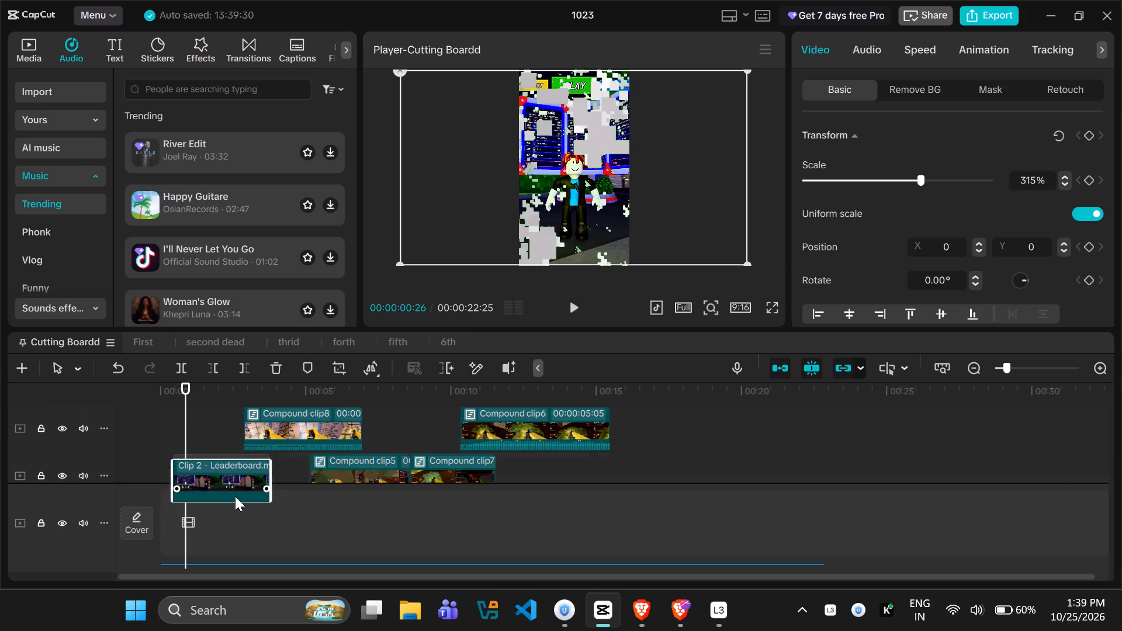
left_click_drag(235, 496, 221, 505)
left_click_drag(289, 423, 306, 506)
left_click_drag(511, 423, 417, 519)
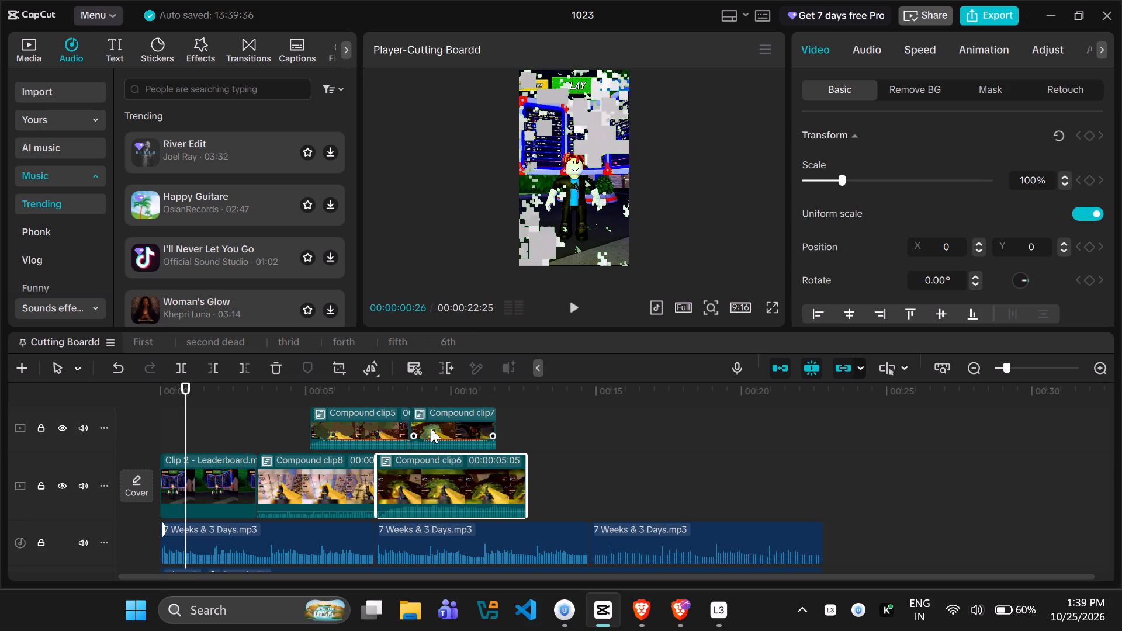
Move Compound clip5 and Compound clip7 down to the end of the main track, directly after Compound clip6.
left_click_drag(360, 422, 573, 480)
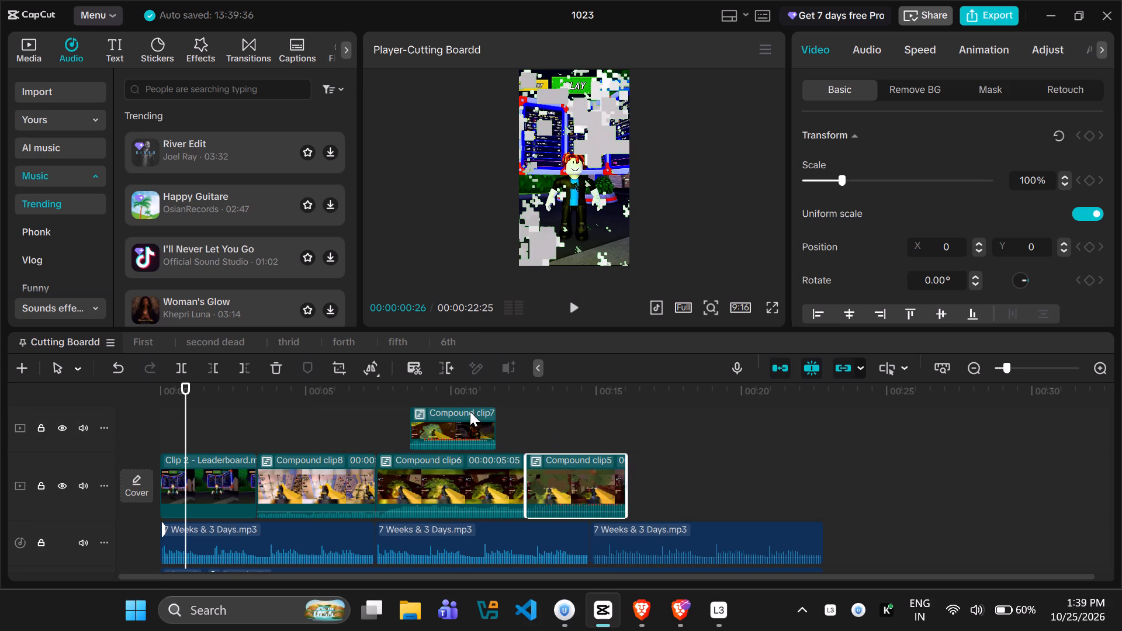
left_click_drag(459, 417, 671, 477)
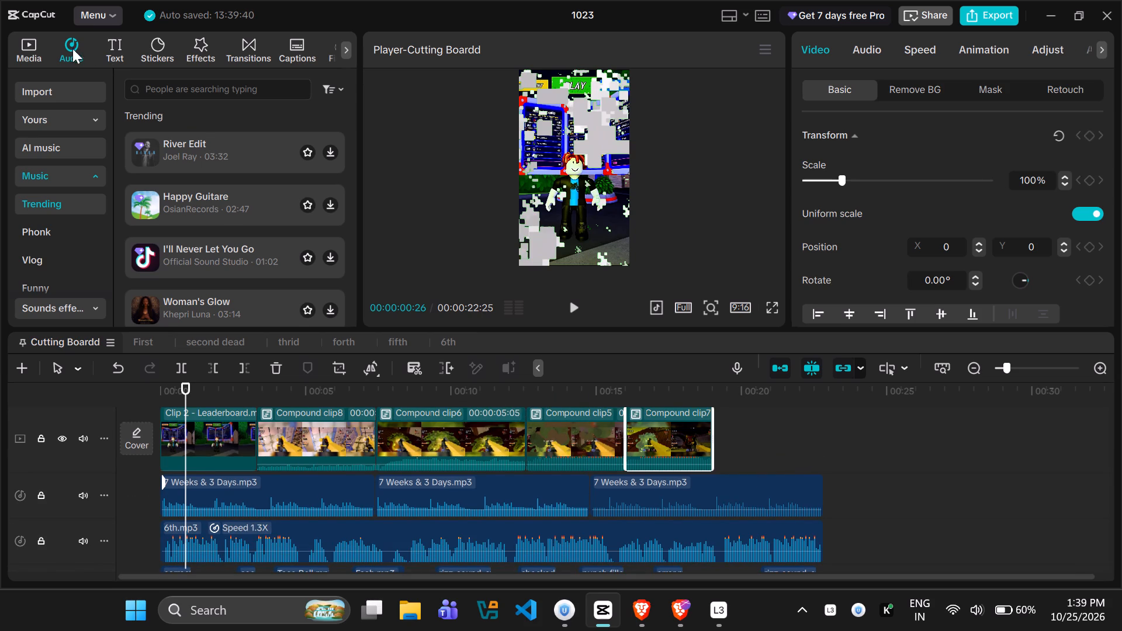
Find Clip 63 - Finishing + driving away in the imported media and add it to the main track after Compound clip7.
left_click(27, 49)
scroll(203, 189, "down", 1)
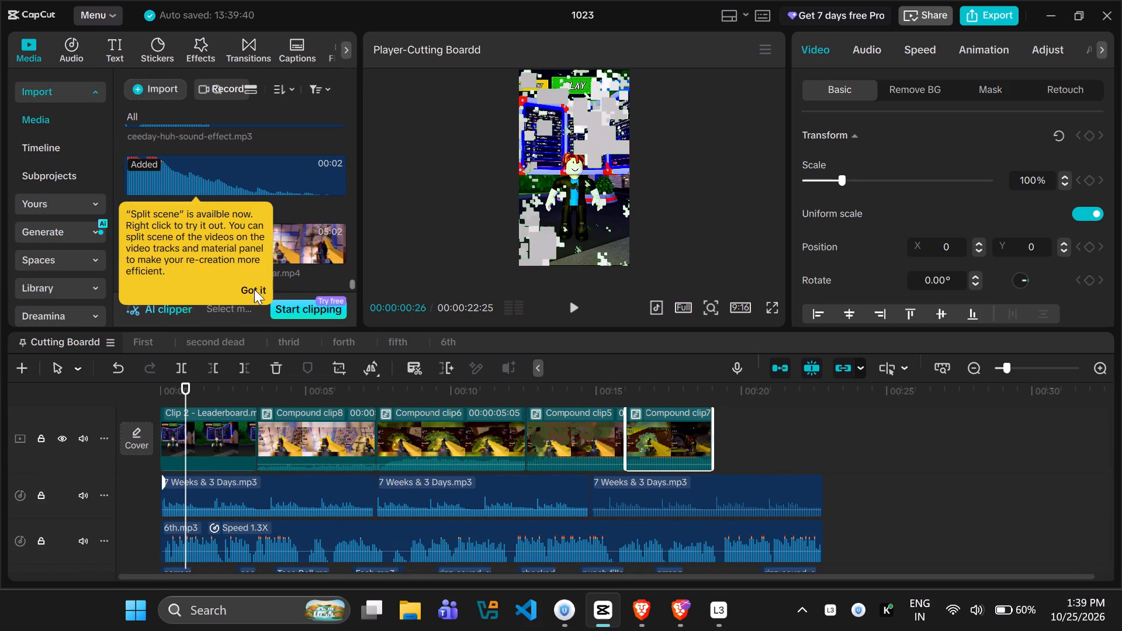
left_click(255, 290)
scroll(255, 262, "down", 3)
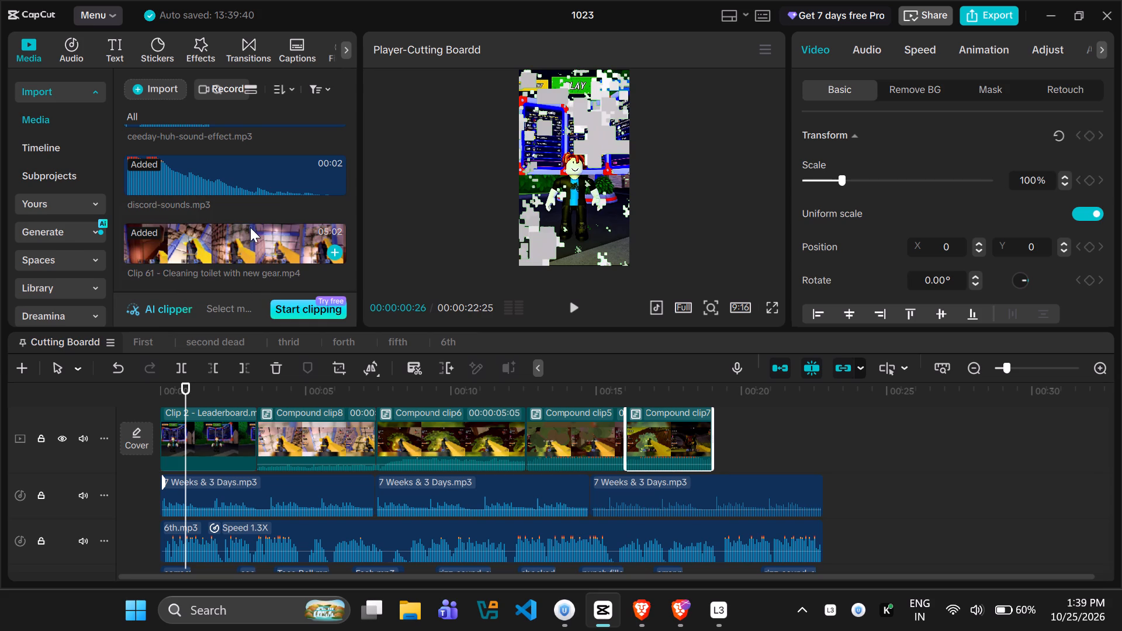
scroll(250, 227, "up", 2)
scroll(250, 227, "down", 5)
scroll(250, 227, "up", 1)
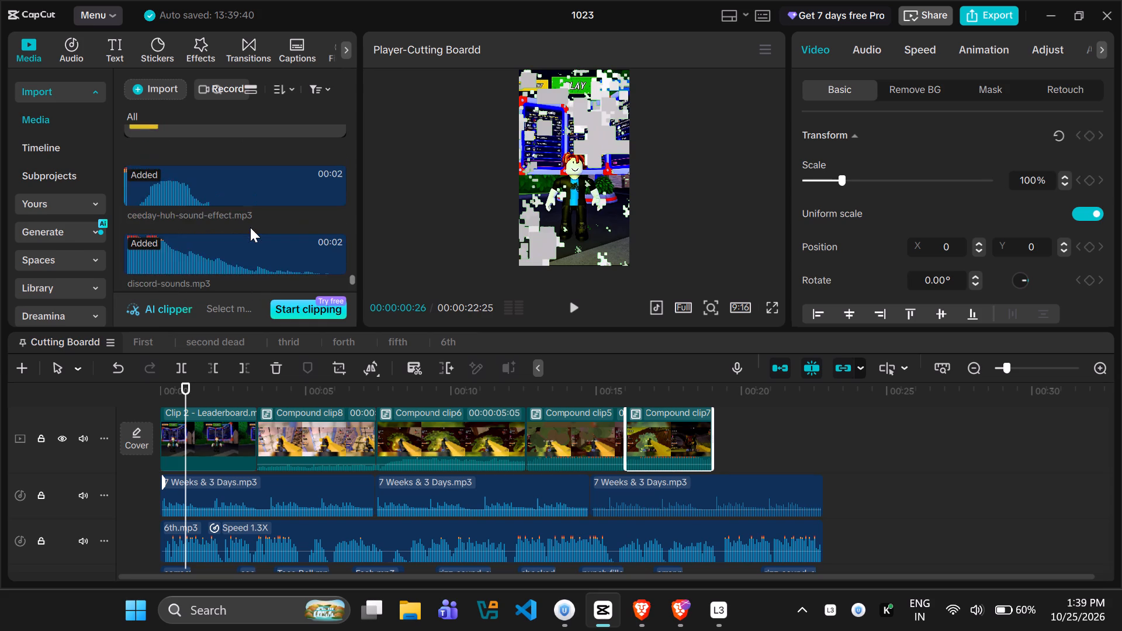
scroll(250, 227, "up", 7)
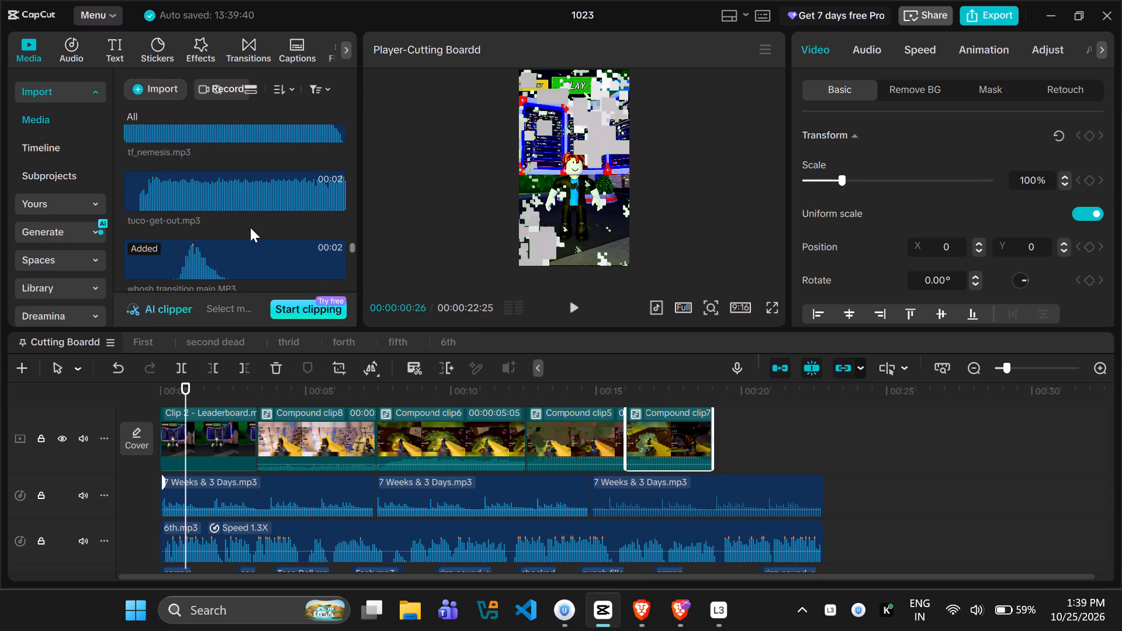
scroll(250, 227, "up", 12)
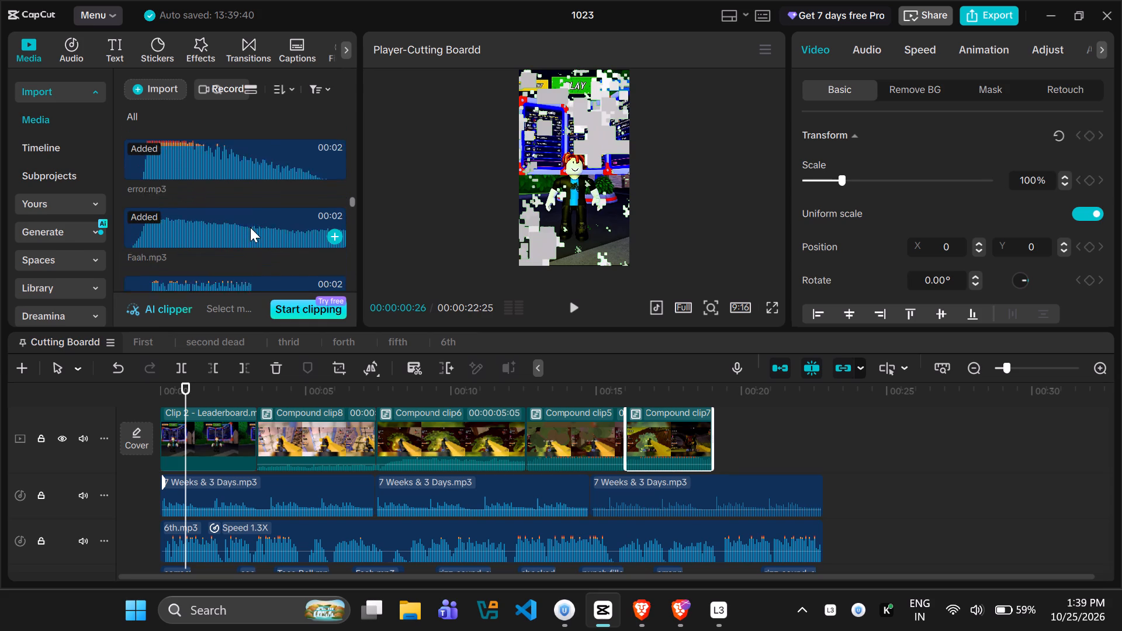
scroll(250, 227, "up", 7)
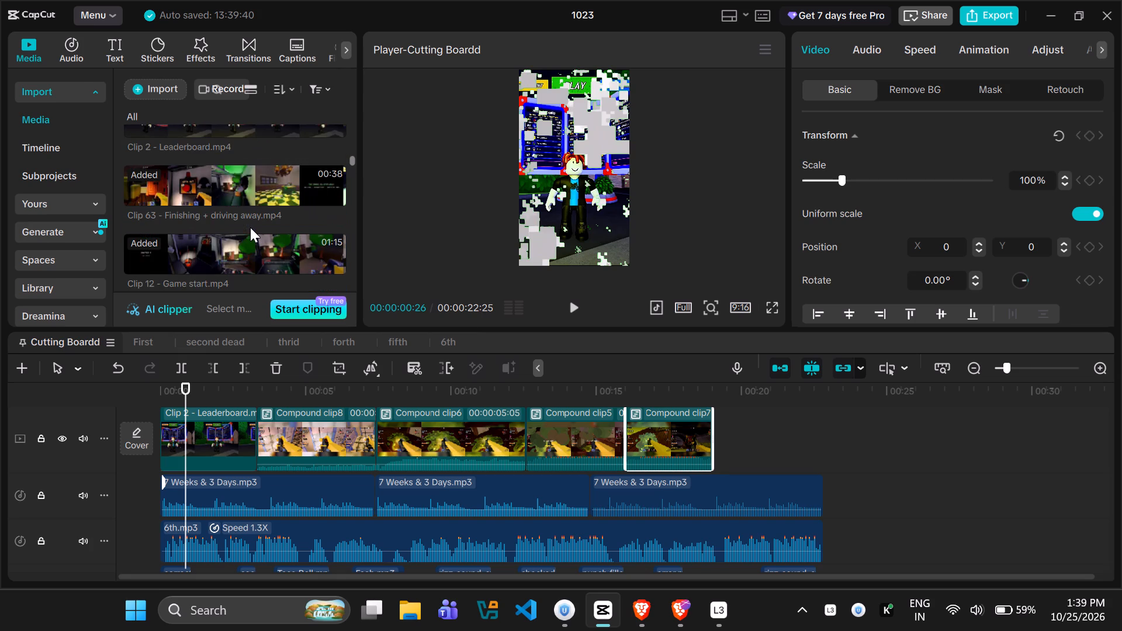
left_click(227, 185)
left_click_drag(209, 179, 213, 179)
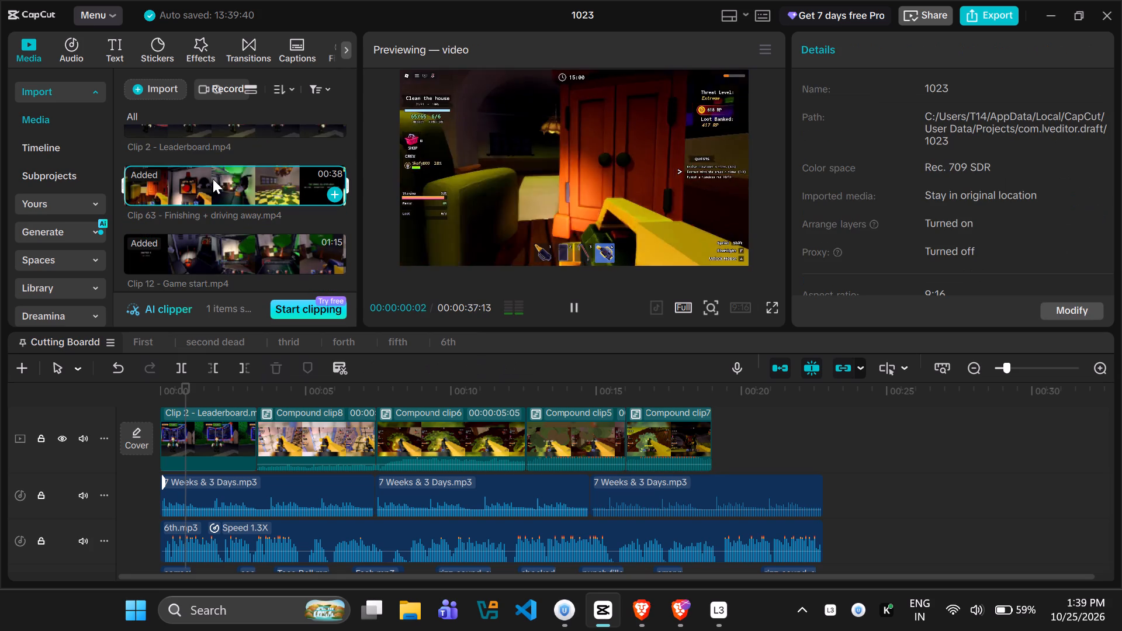
left_click_drag(213, 179, 749, 441)
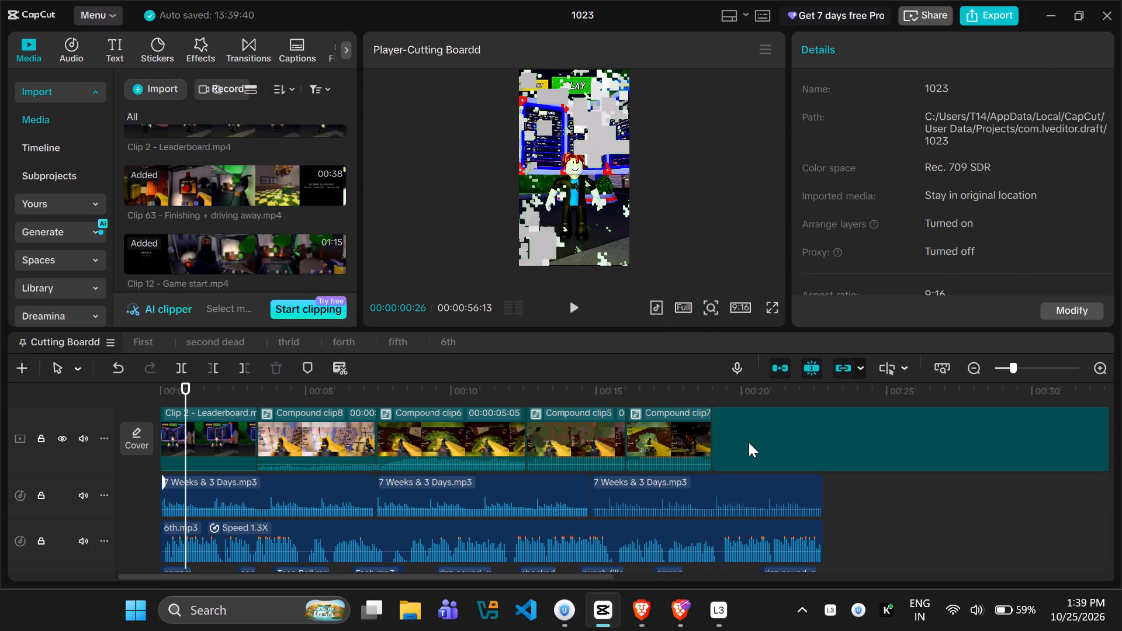
Duplicate Clip 63 onto the track above the main one, starting at 00:00:19:00 where the original begins.
key("ctrl+c")
scroll(735, 442, "up", 1)
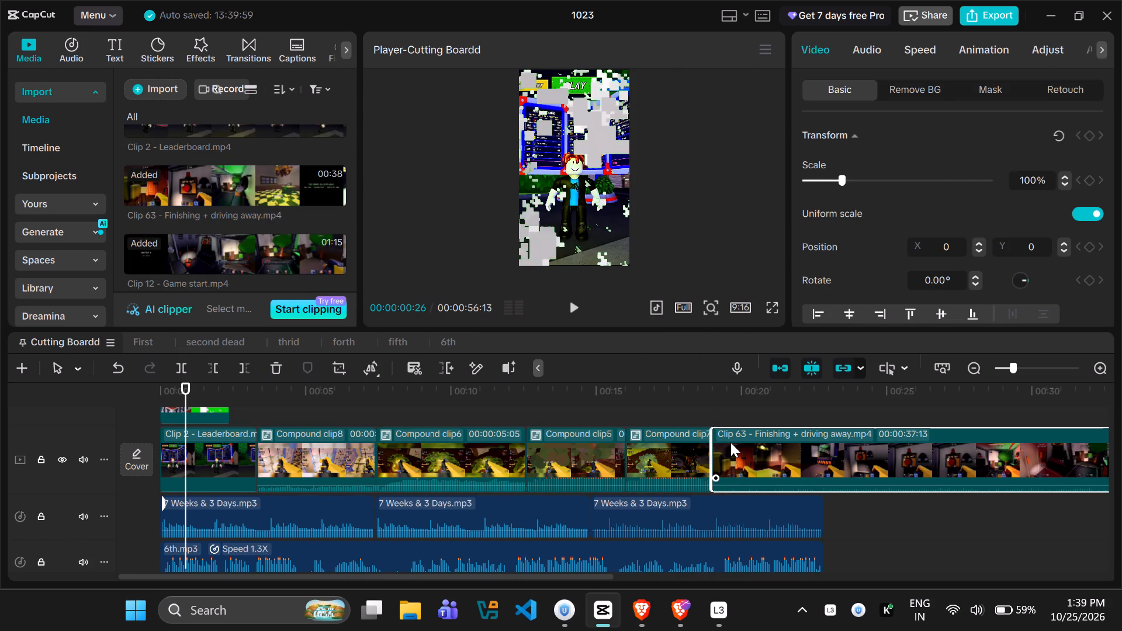
left_click(712, 415)
key("ctrl+v")
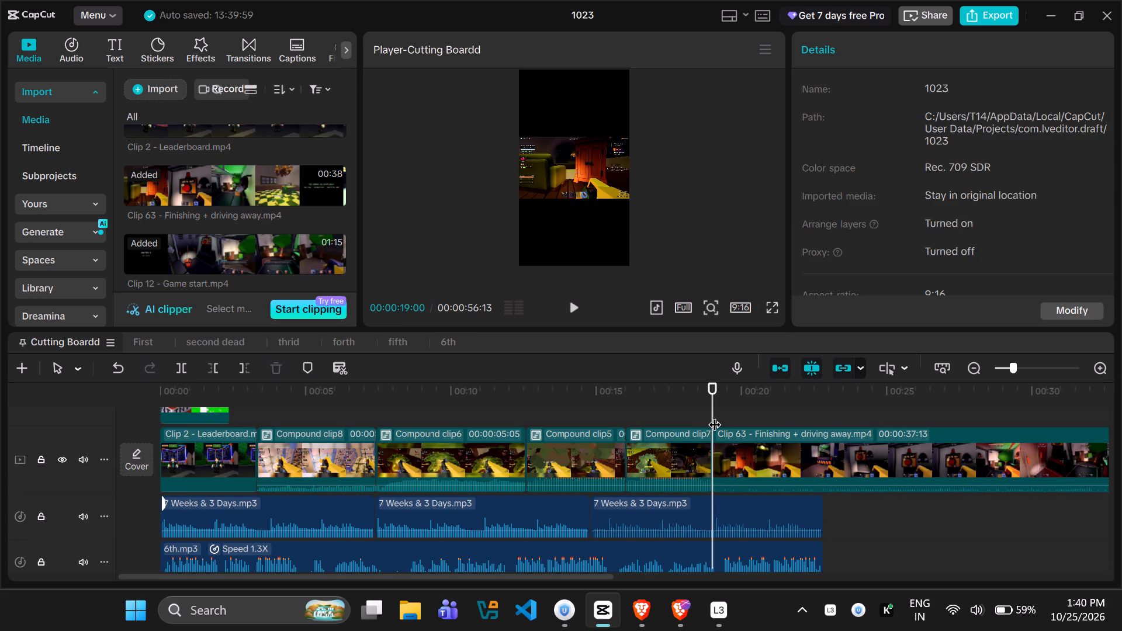
scroll(765, 477, "up", 1)
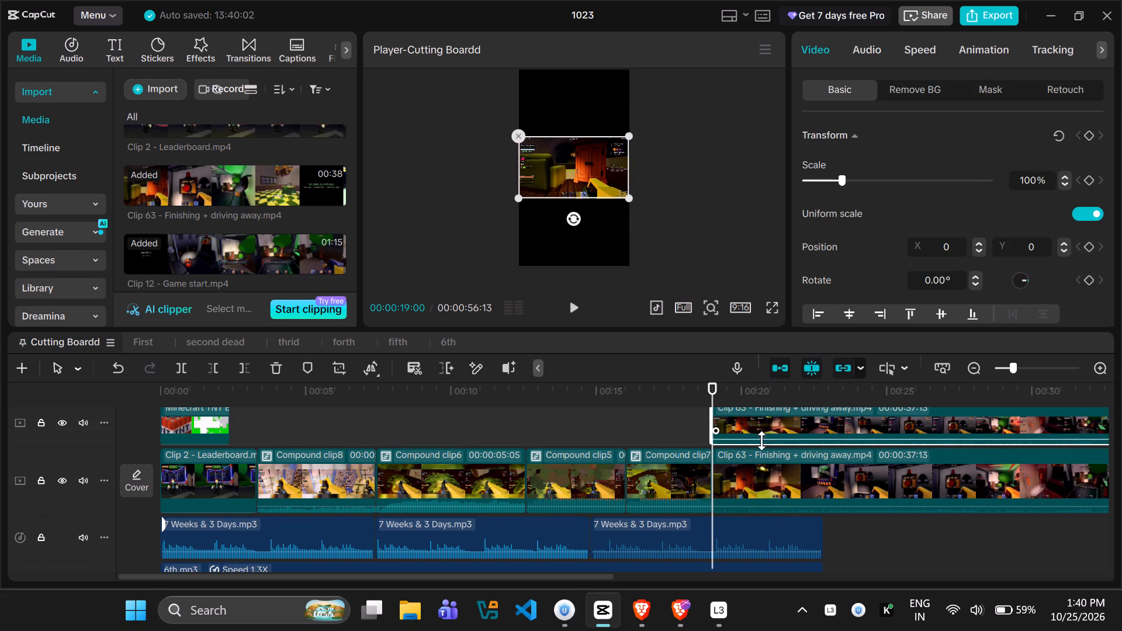
Enlarge the main-track Clip 63 to 315% to fill the frame and apply the Blur video effect to it.
left_click(766, 466)
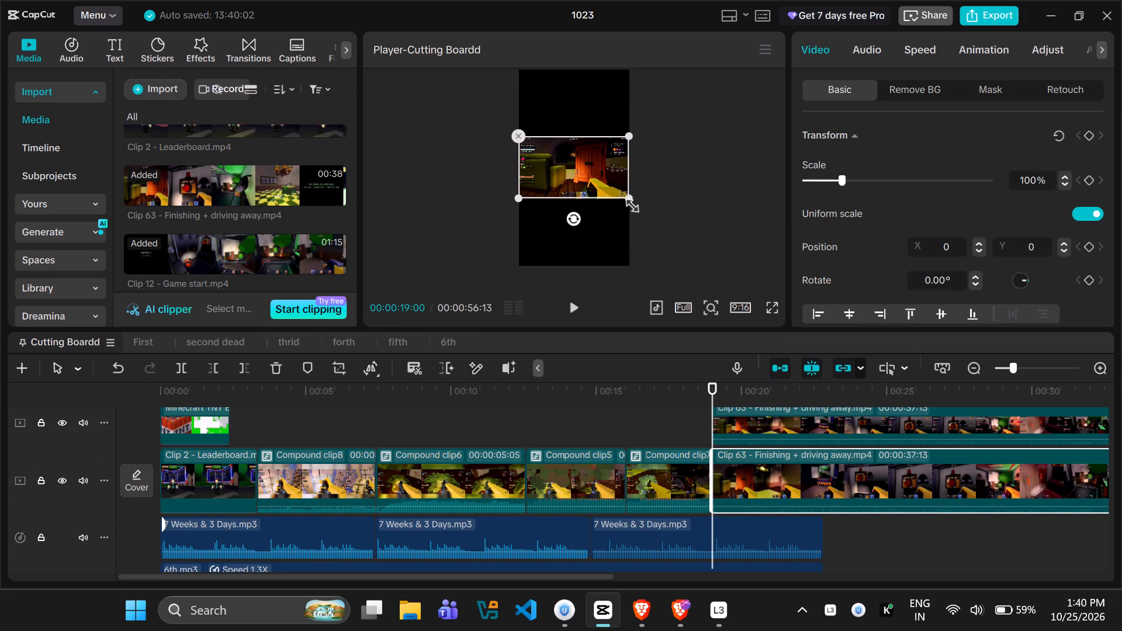
left_click_drag(627, 200, 729, 421)
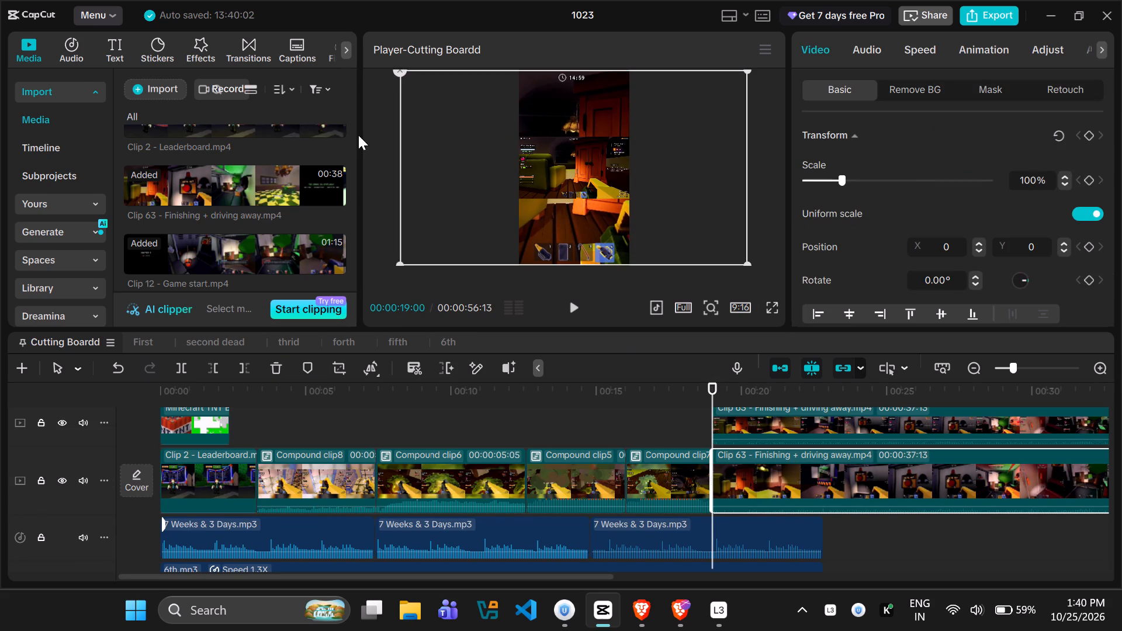
left_click(195, 43)
left_click_drag(167, 183, 761, 456)
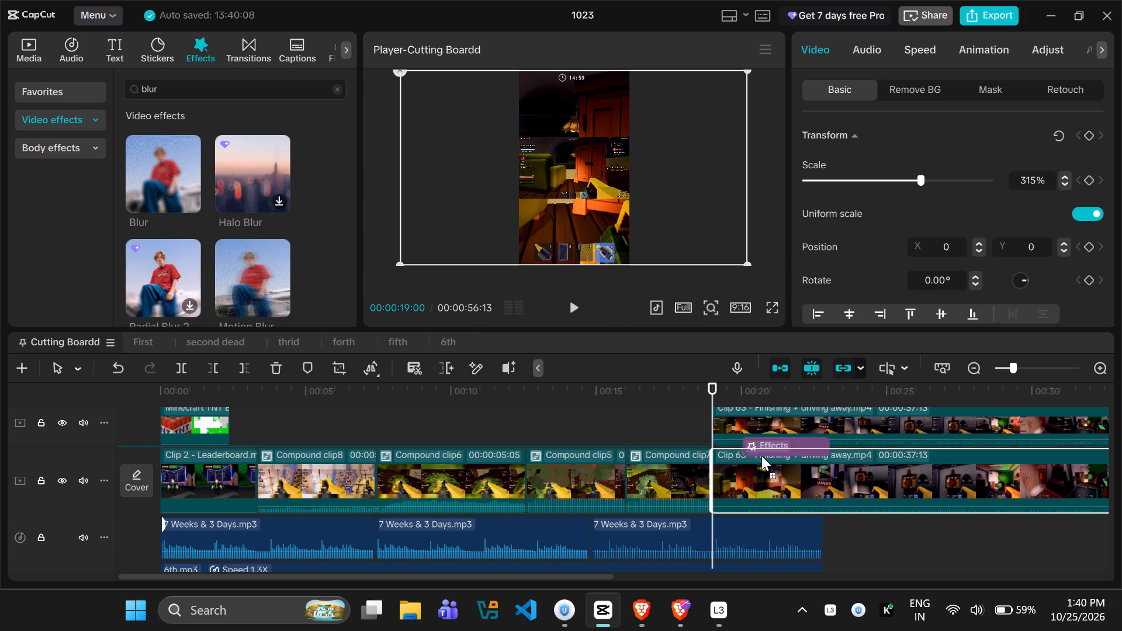
left_click_drag(761, 456, 771, 476)
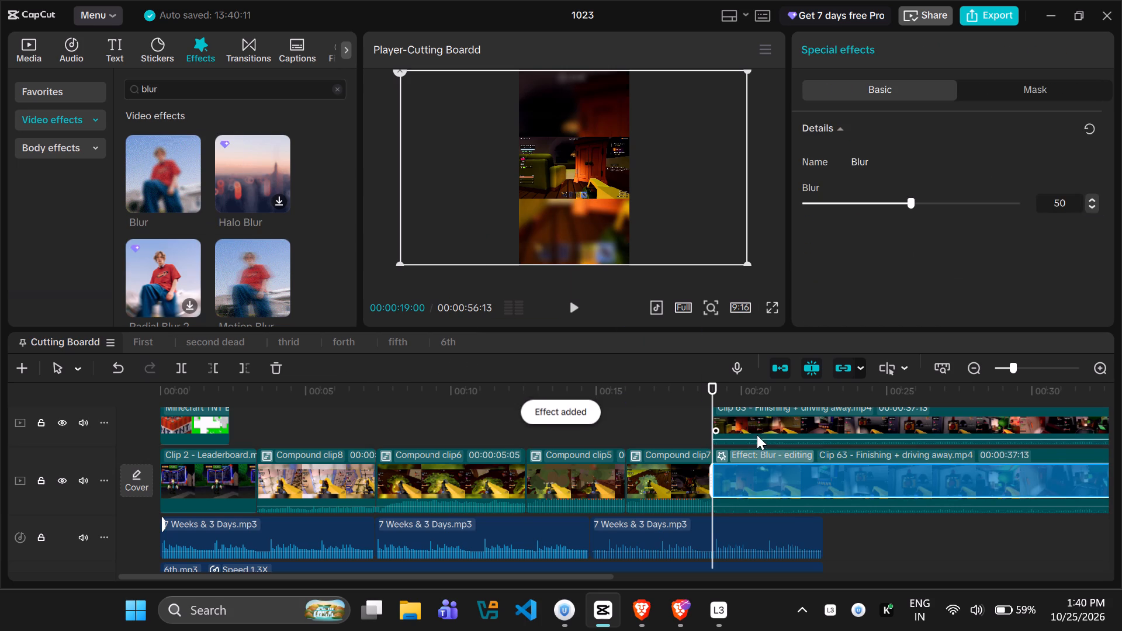
Trim away everything before 00:00:25:16 from both Clip 63 copies at once.
left_click(749, 419)
key("space")
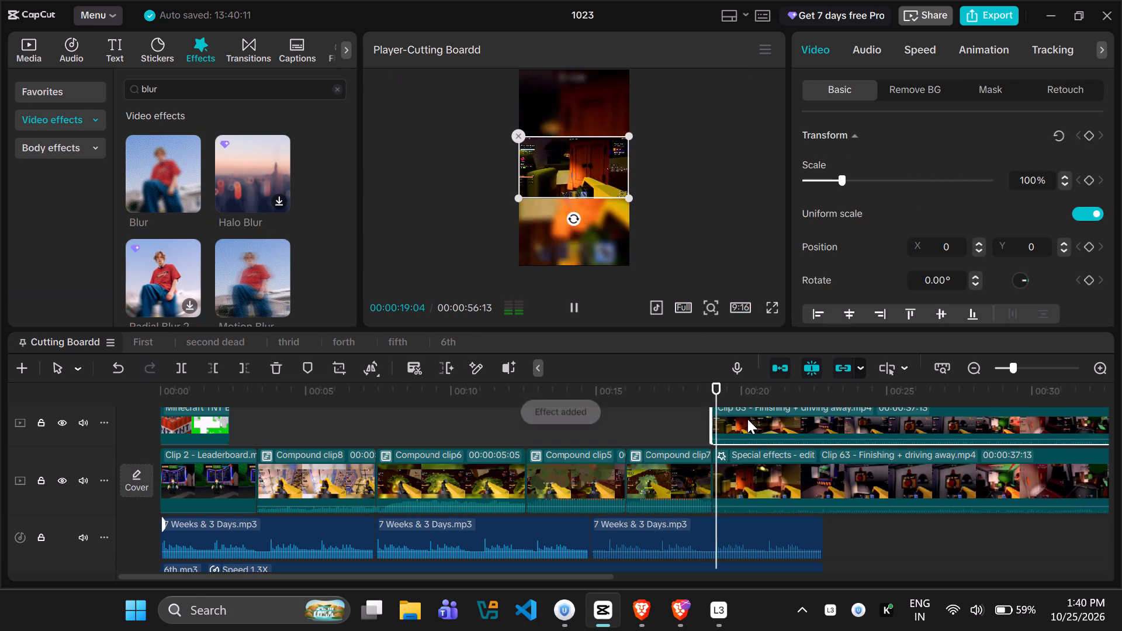
key("space")
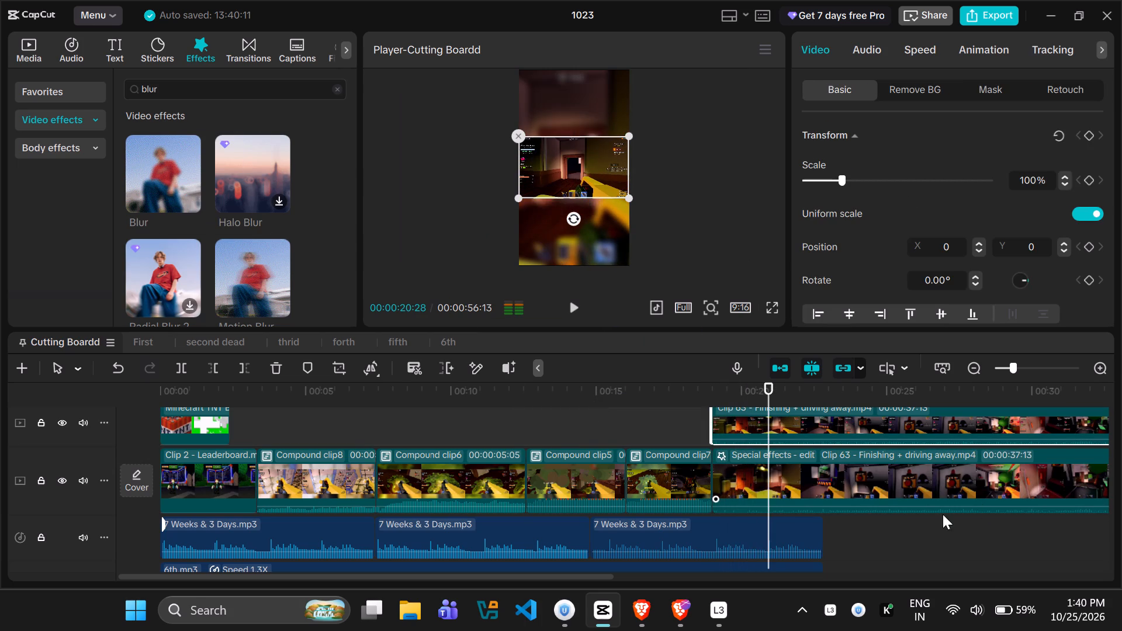
left_click(924, 513)
left_click(901, 526)
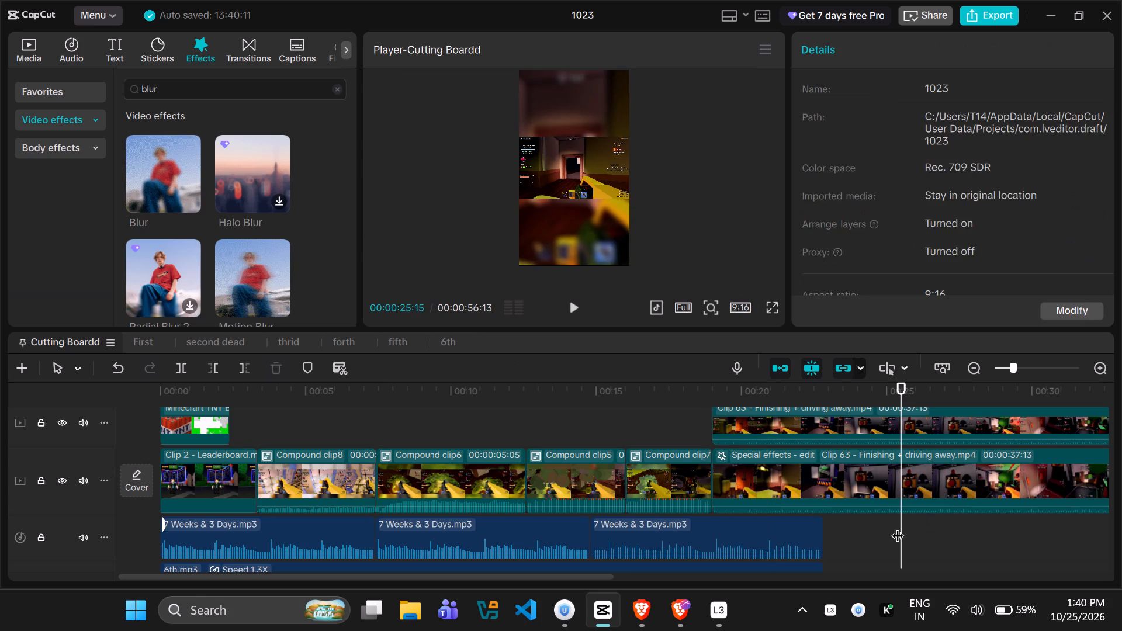
left_click(902, 528)
left_click(857, 419)
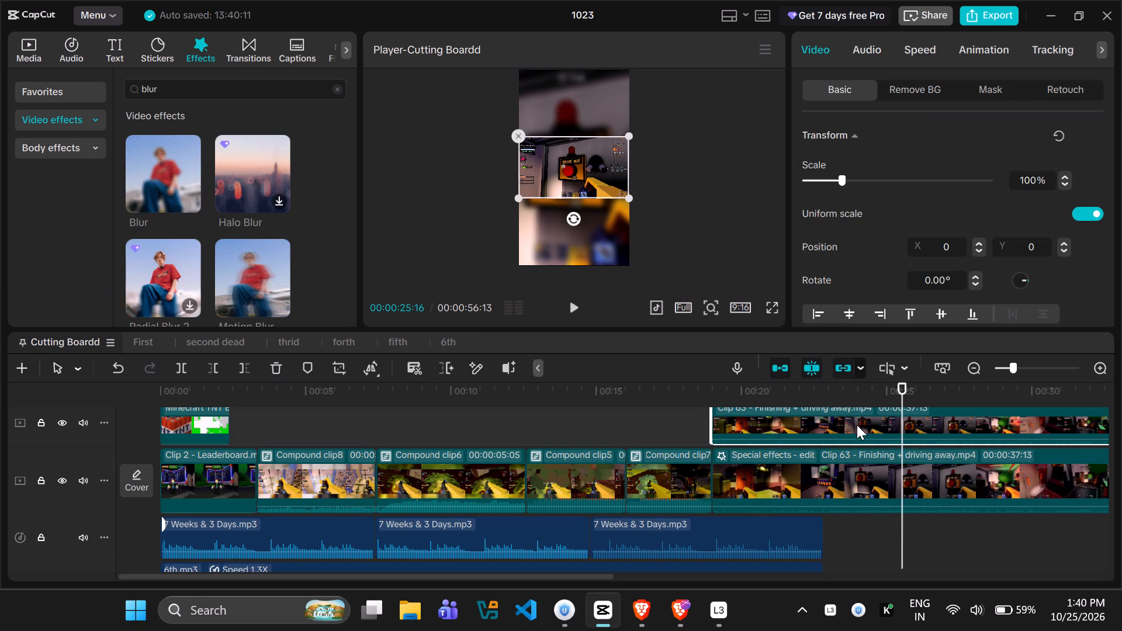
left_click(853, 459, "ctrl")
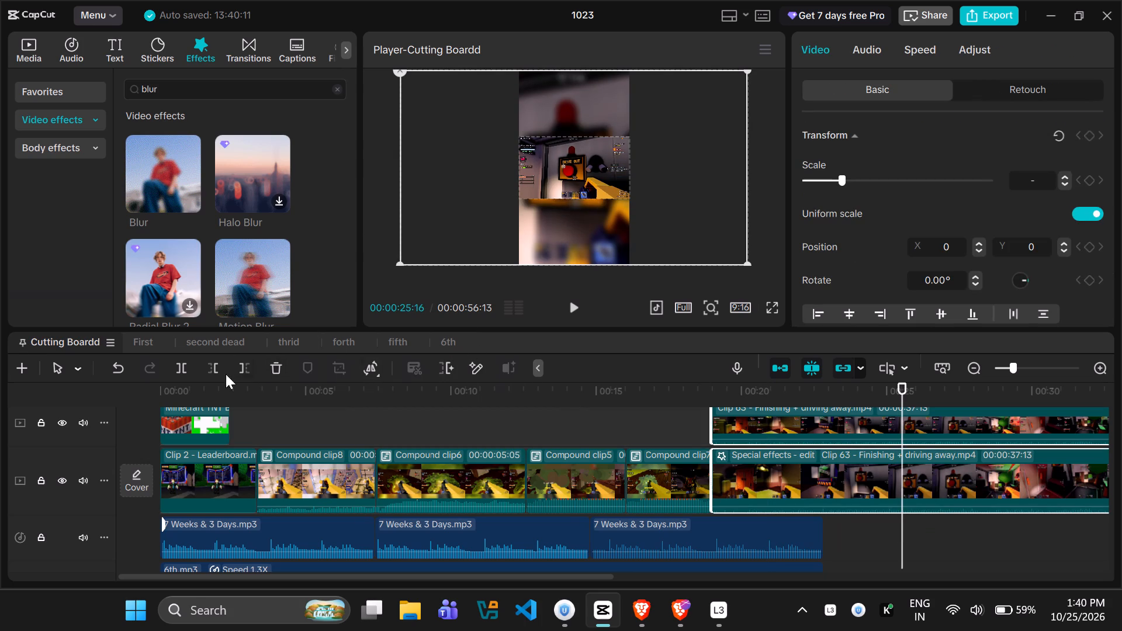
left_click(217, 372)
Align the upper Clip 63 copy with the start of the blurred one at 00:00:19:00.
left_click(951, 427)
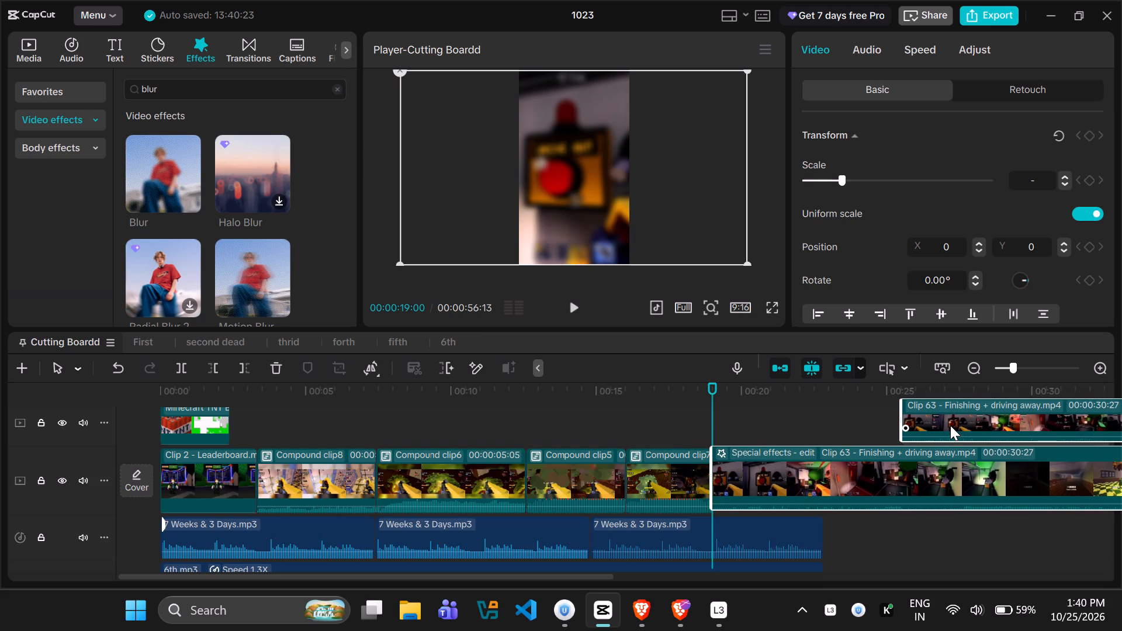
left_click_drag(871, 459, 870, 507)
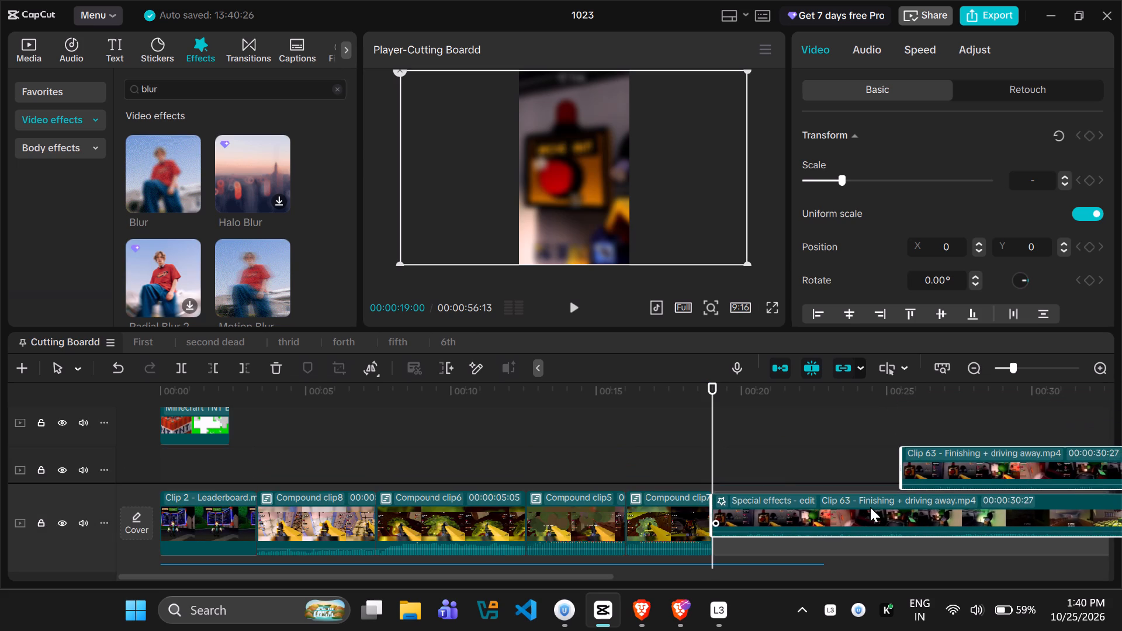
left_click_drag(870, 507, 871, 509)
left_click(839, 459)
left_click_drag(936, 467, 820, 467)
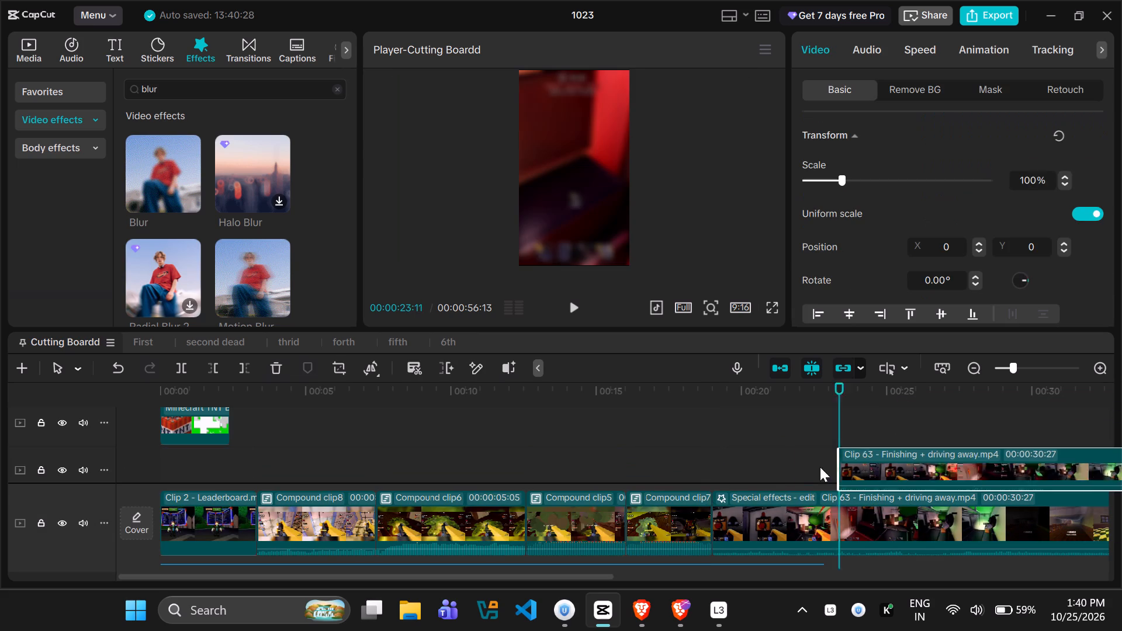
left_click_drag(820, 467, 749, 467)
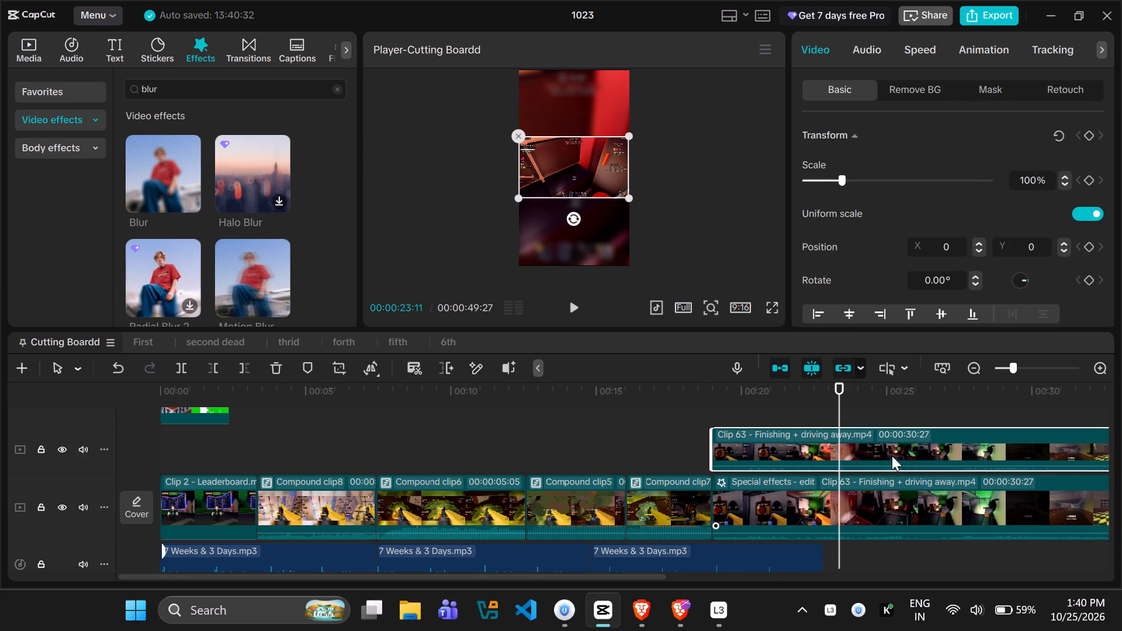
Trim away everything after 00:00:22:25 from both Clip 63 copies at once.
left_click_drag(839, 405, 827, 404)
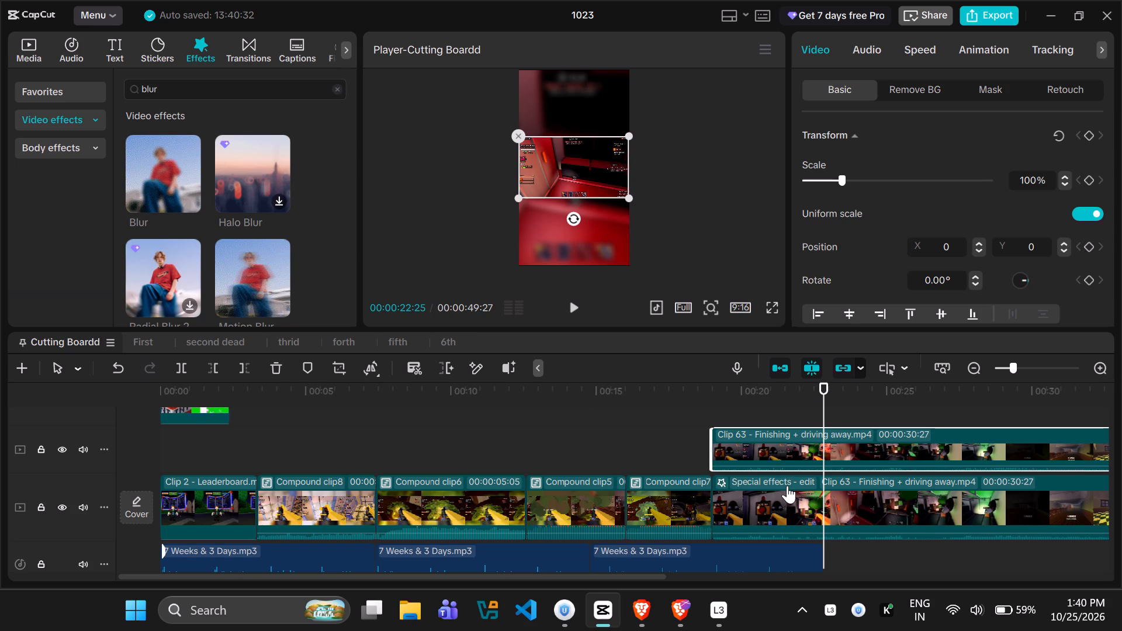
left_click(787, 488, "ctrl")
left_click(785, 440, "ctrl")
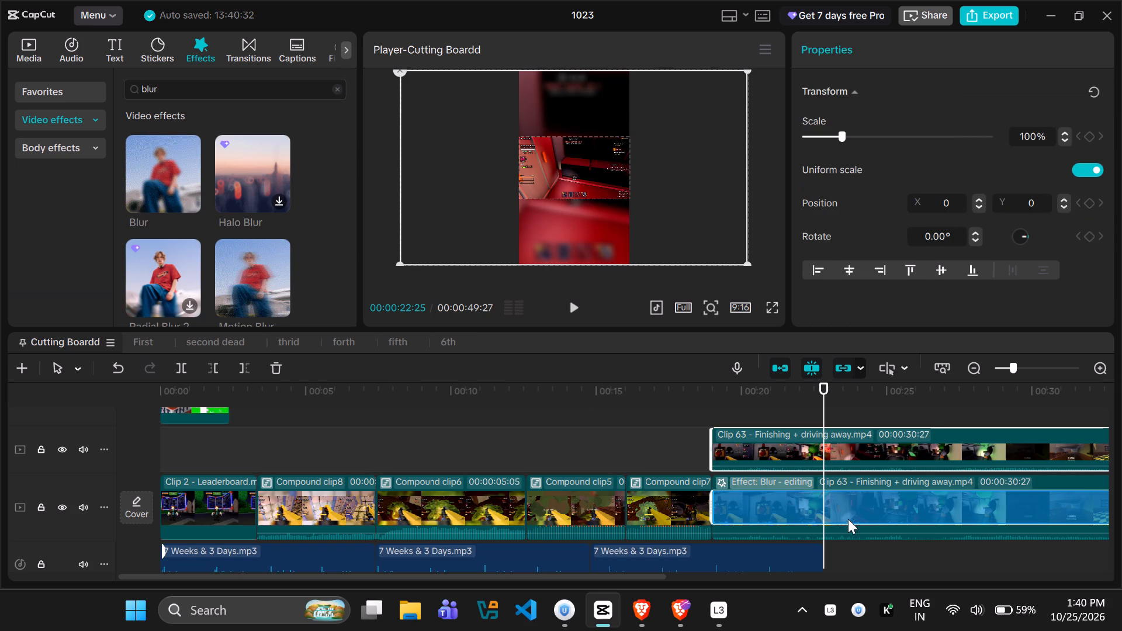
left_click(843, 531, "ctrl")
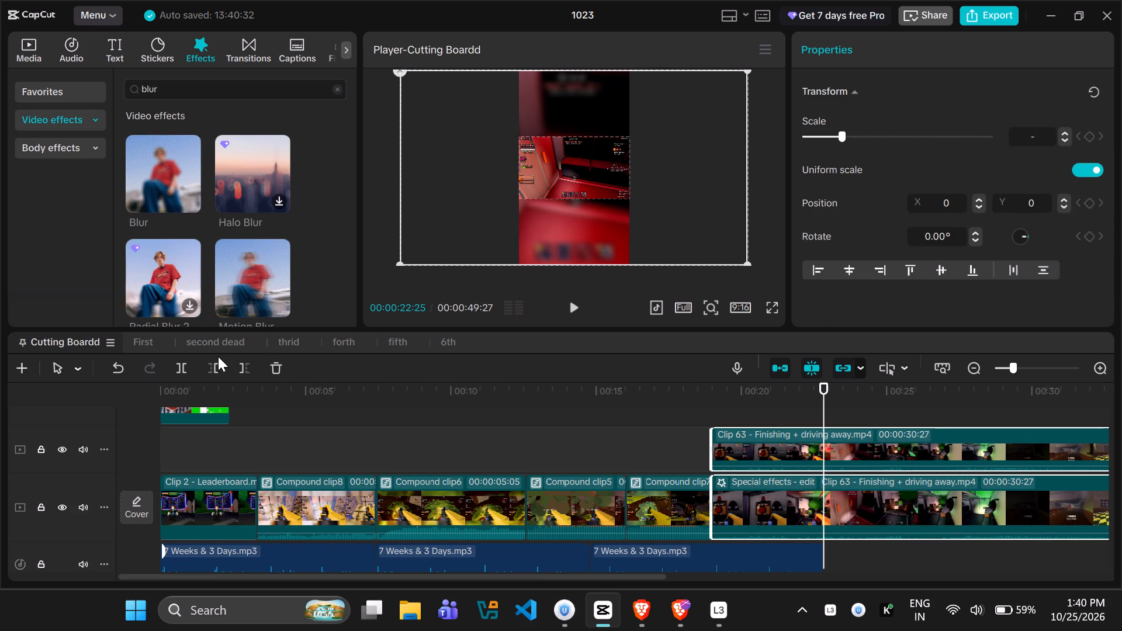
left_click(240, 369)
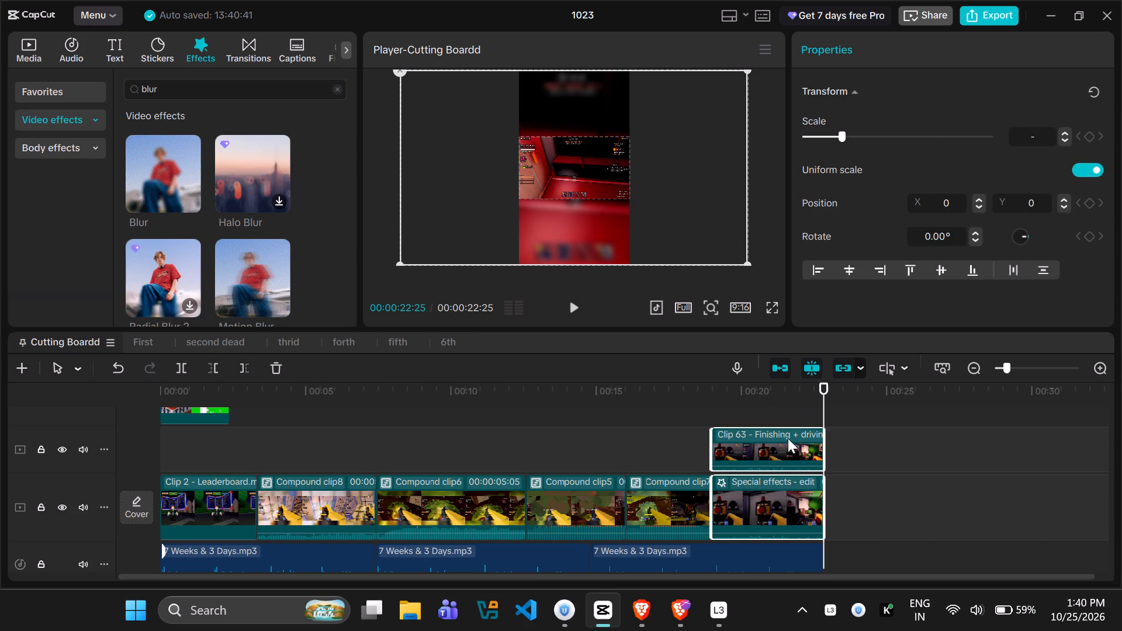
Combine the two trimmed Clip 63 copies into one compound clip.
right_click(787, 438)
left_click(829, 359)
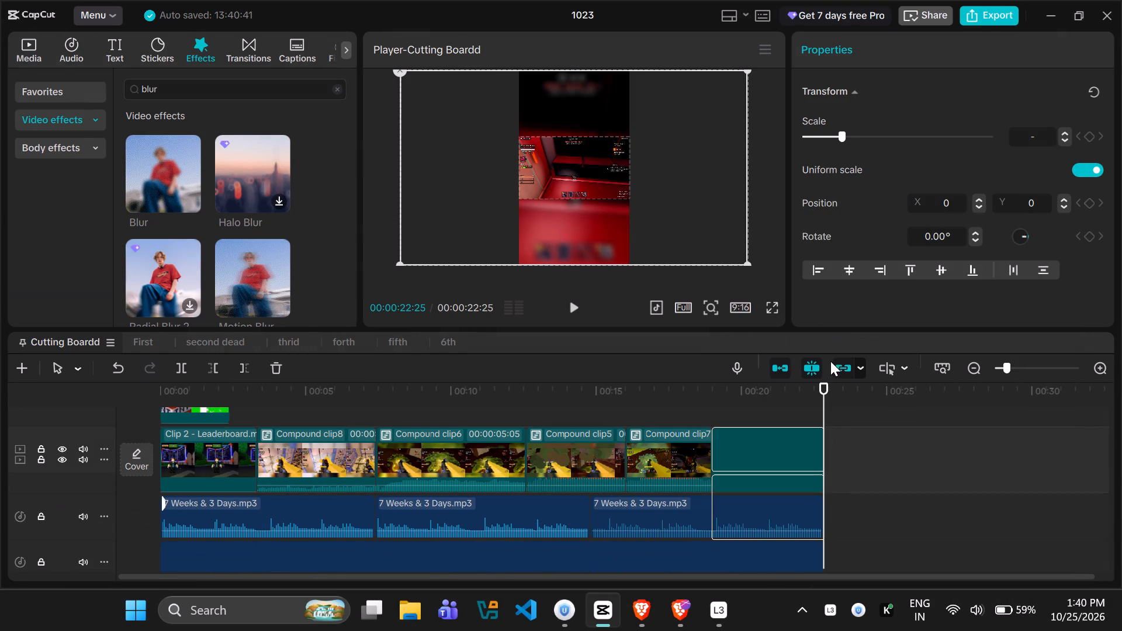
Add the Stretch Slide transition between Clip 2 - Leaderboard and Compound clip8, and apply it to all the main track's cuts.
left_click_drag(825, 401, 0, 424)
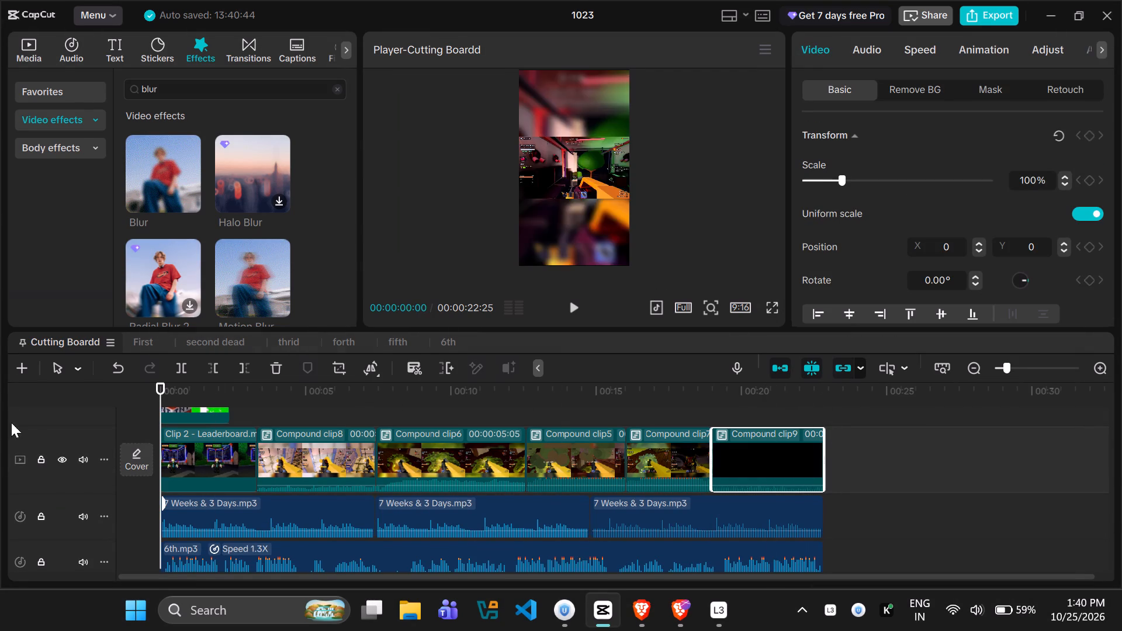
left_click(232, 46)
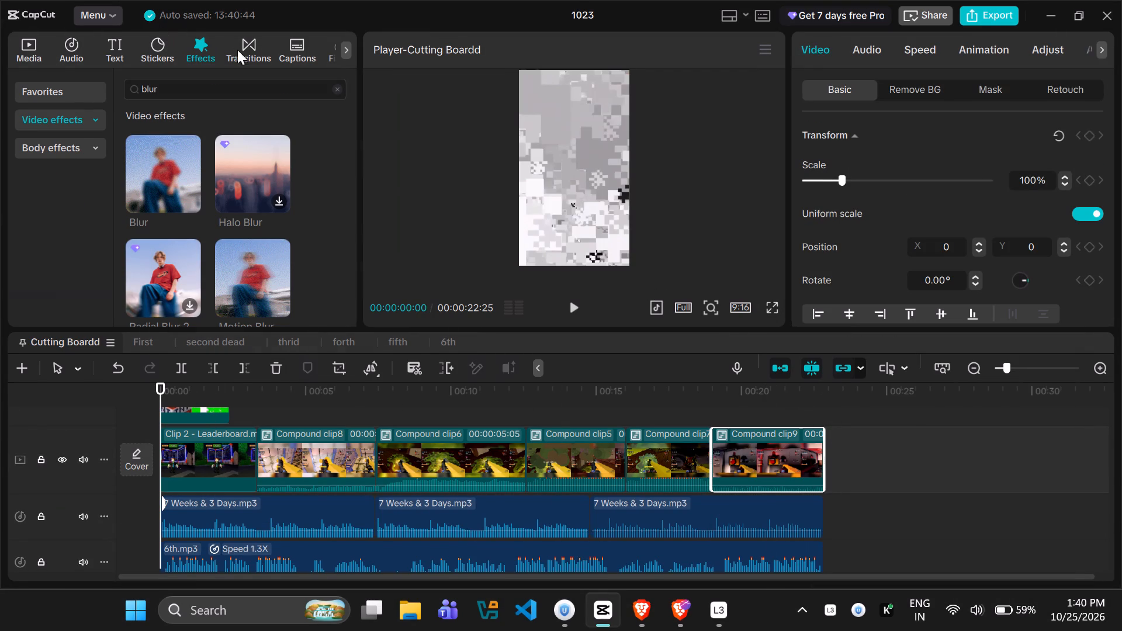
left_click(245, 94)
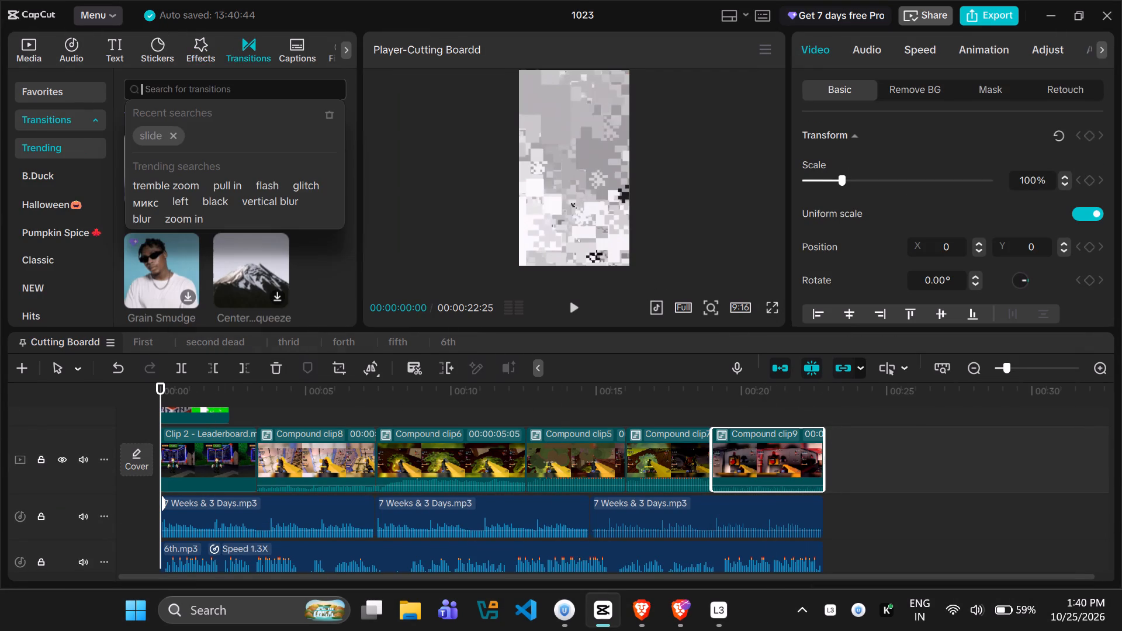
left_click(144, 138)
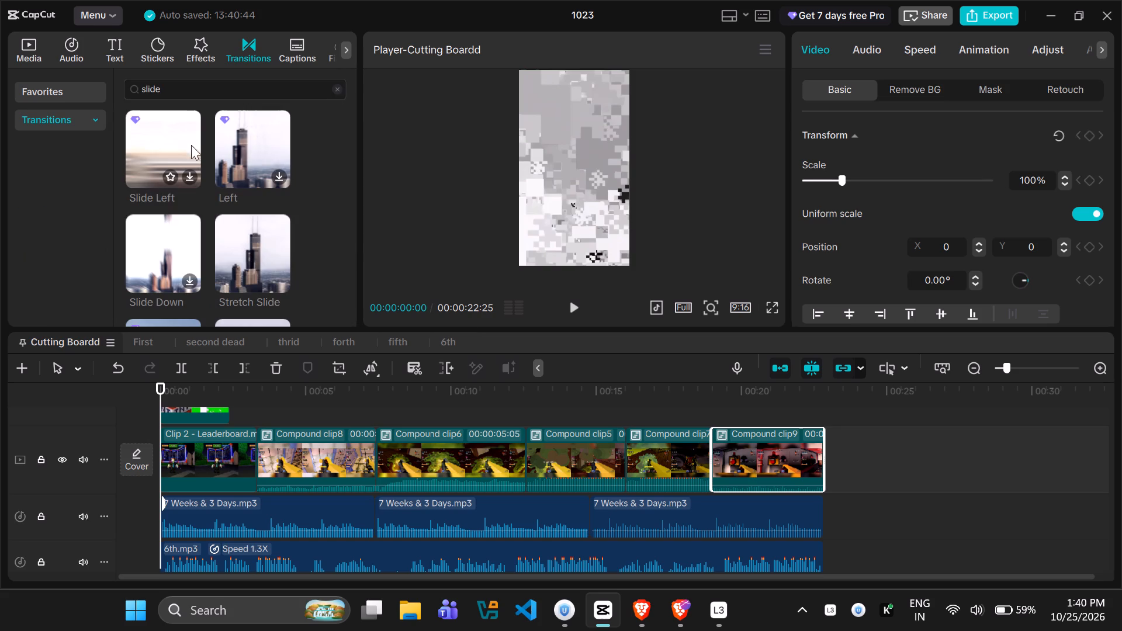
left_click_drag(237, 252, 254, 400)
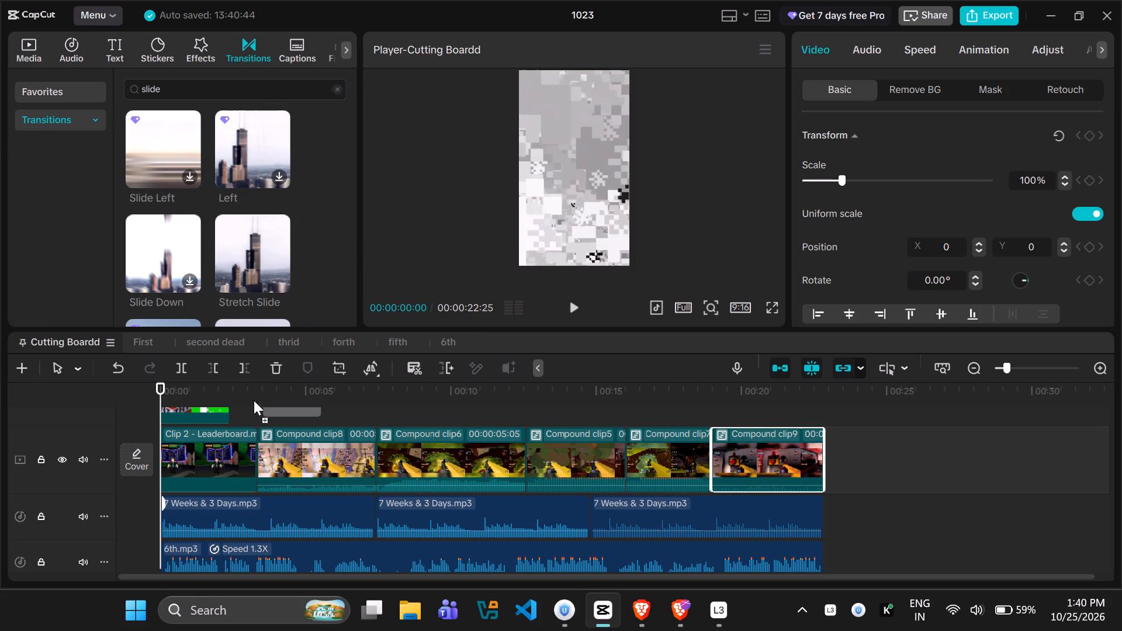
left_click_drag(254, 400, 238, 457)
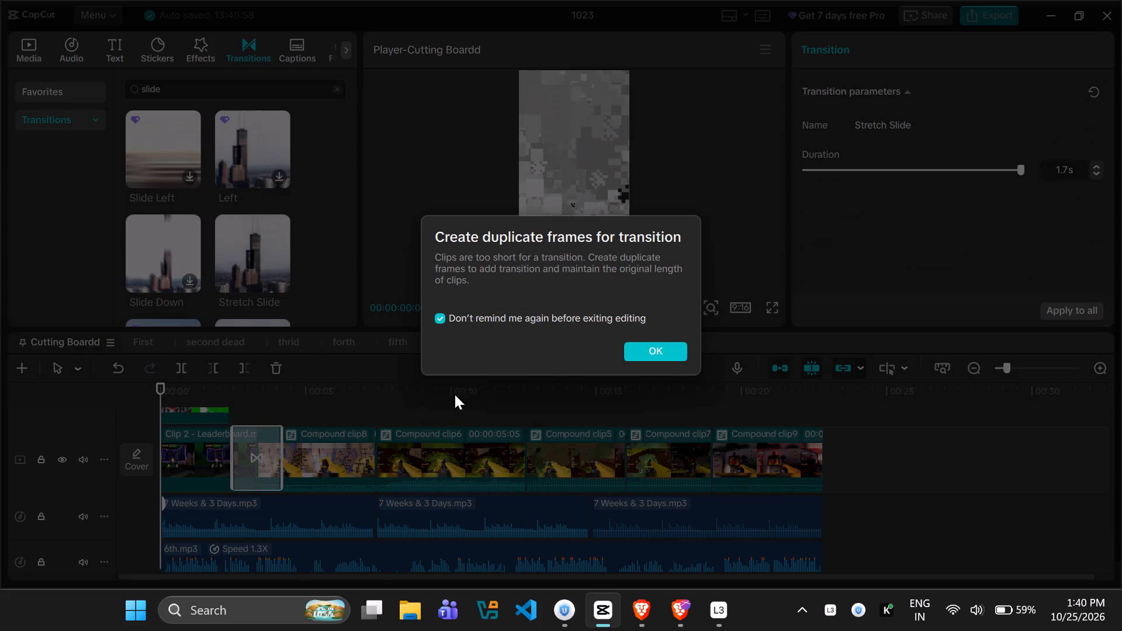
left_click(642, 351)
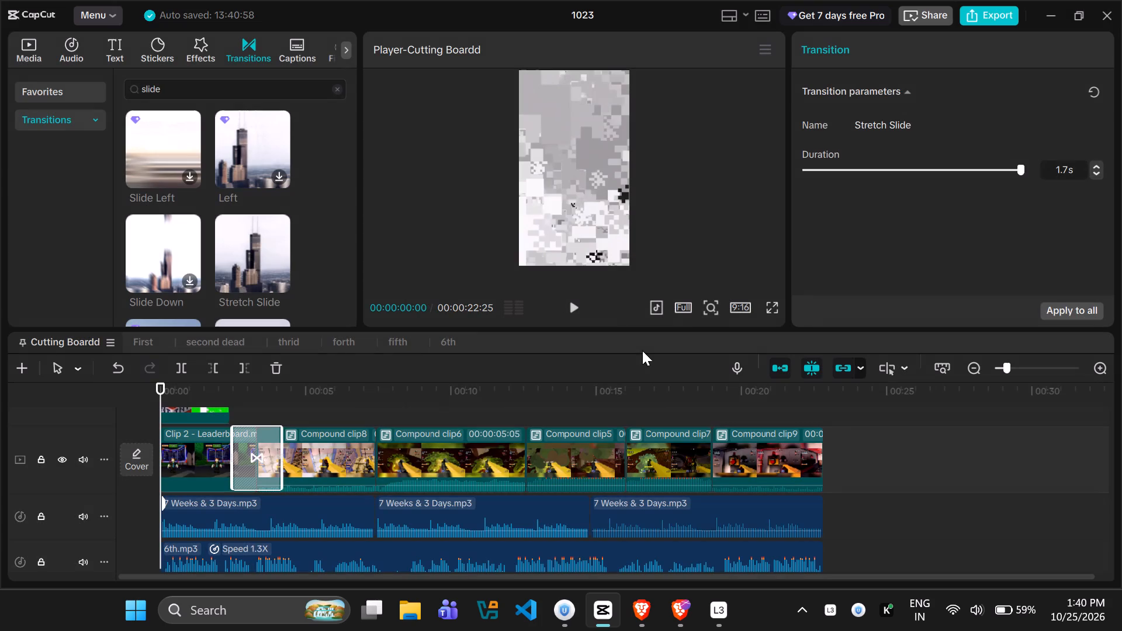
left_click(1063, 310)
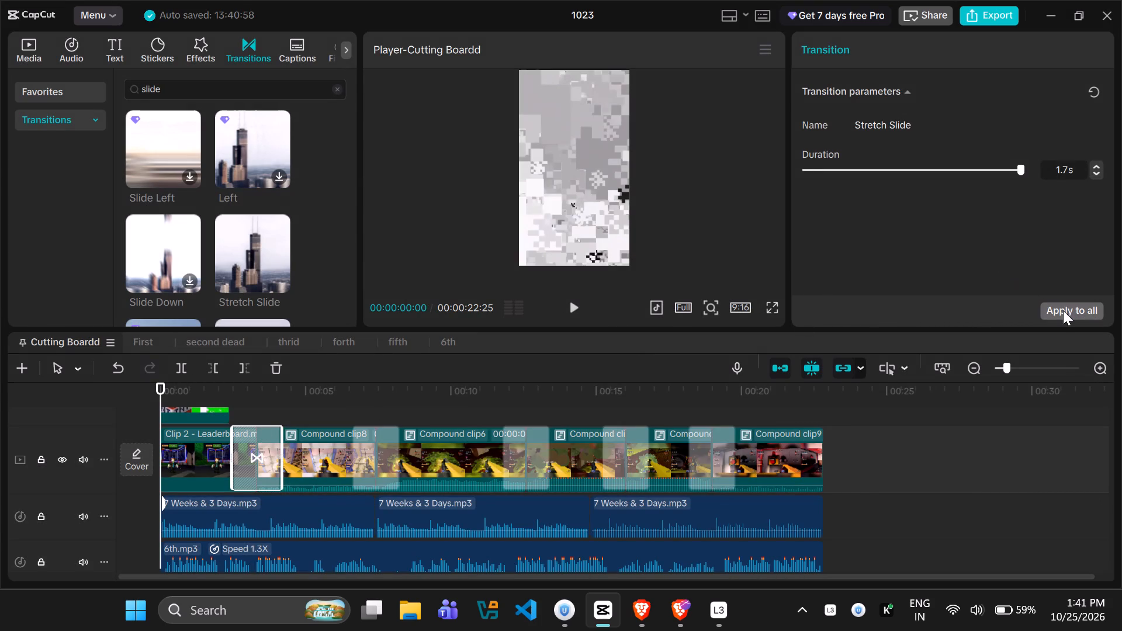
Browse for media to import in the audio > meme sfx > New Editing assets > I used them folder.
scroll(373, 456, "up", 3)
scroll(373, 456, "down", 5)
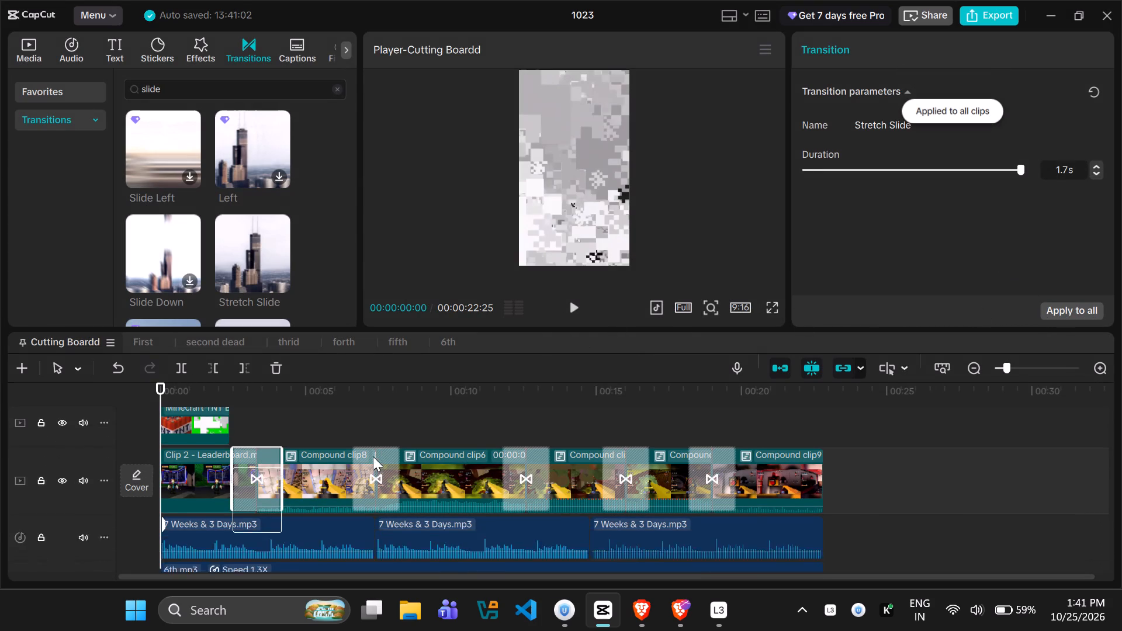
scroll(372, 456, "down", 7)
scroll(313, 478, "up", 4)
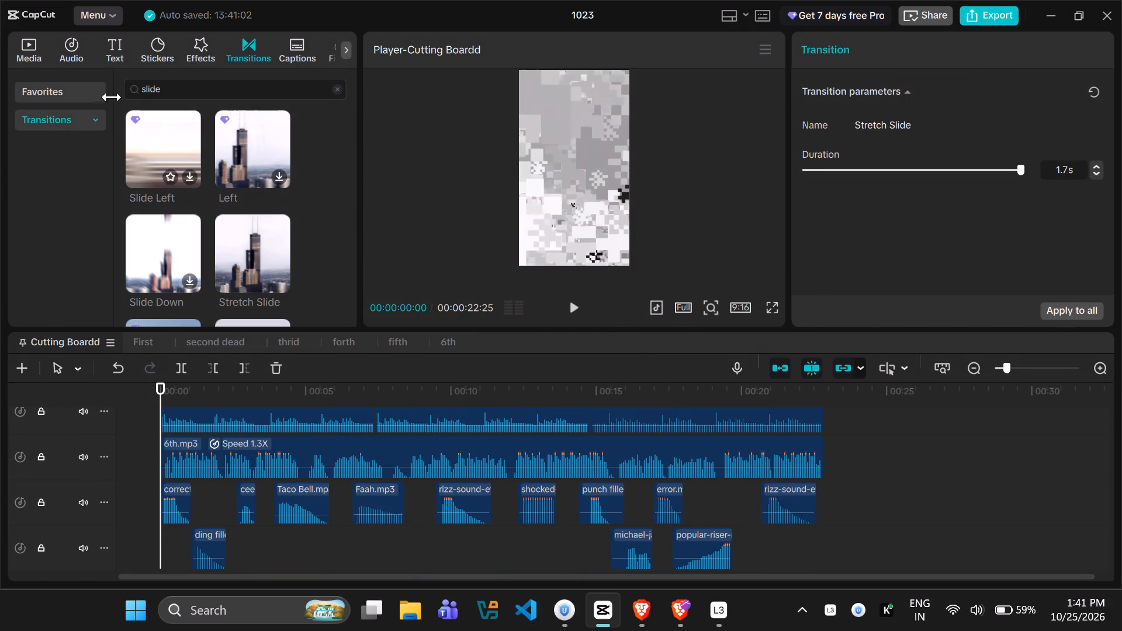
left_click(36, 50)
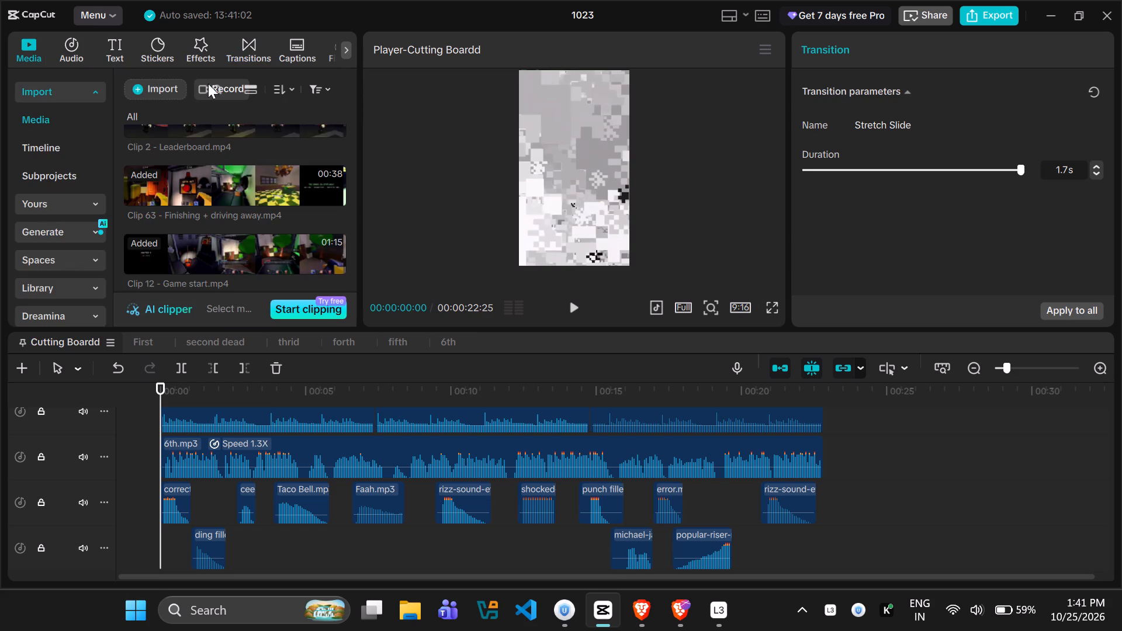
scroll(183, 177, "up", 6)
left_click(146, 93)
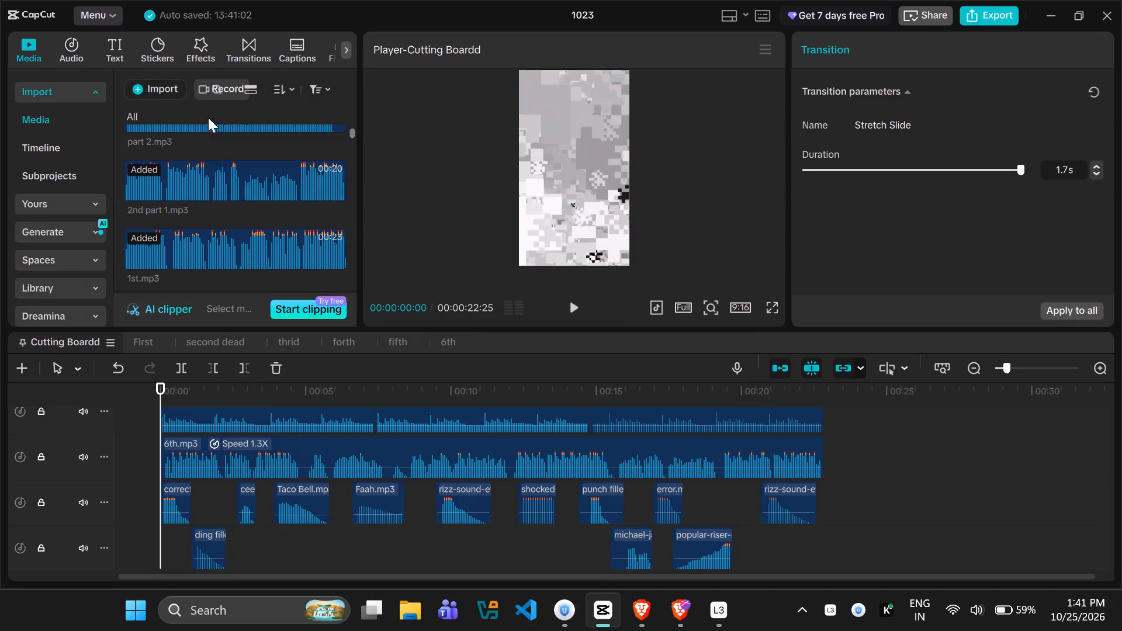
left_click(215, 123)
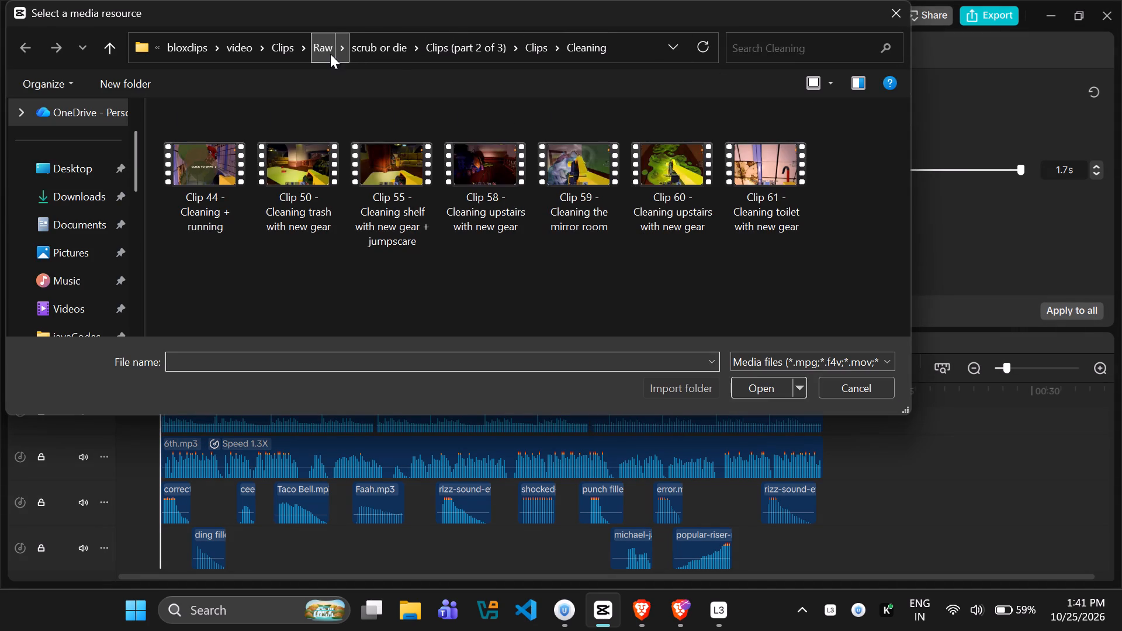
left_click(271, 48)
left_click(265, 48)
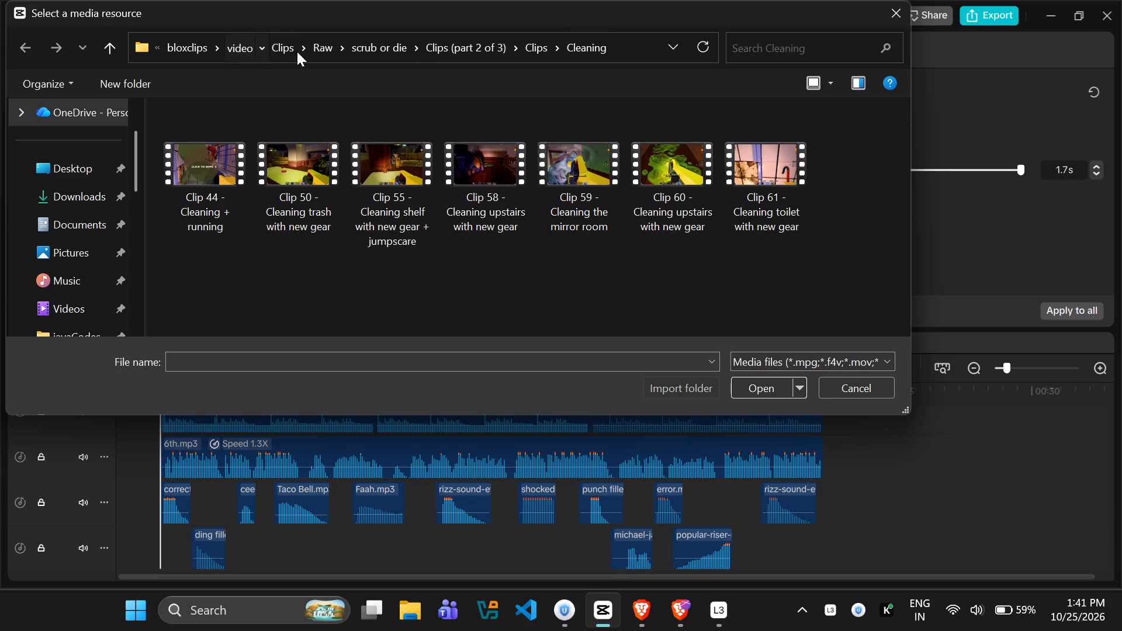
left_click(228, 75)
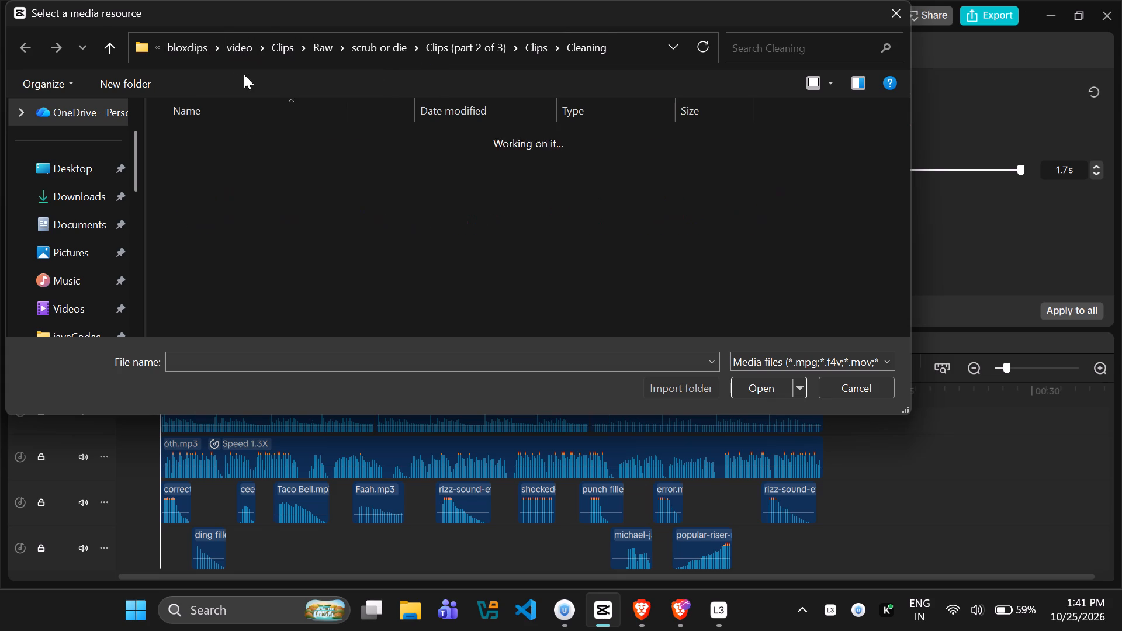
double_click(240, 221)
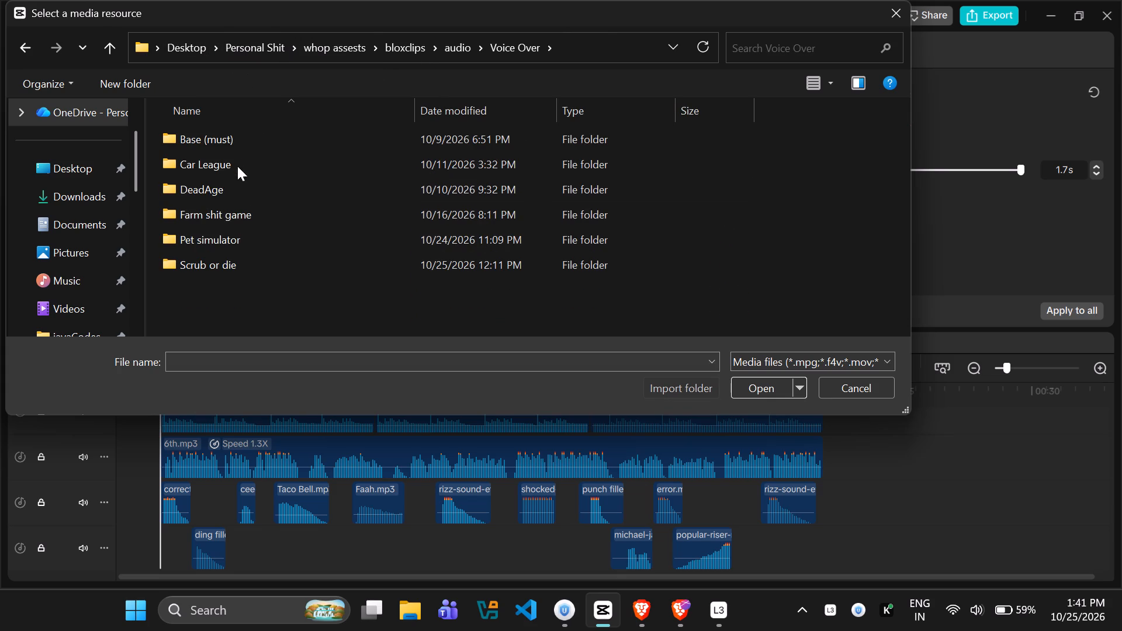
double_click(232, 255)
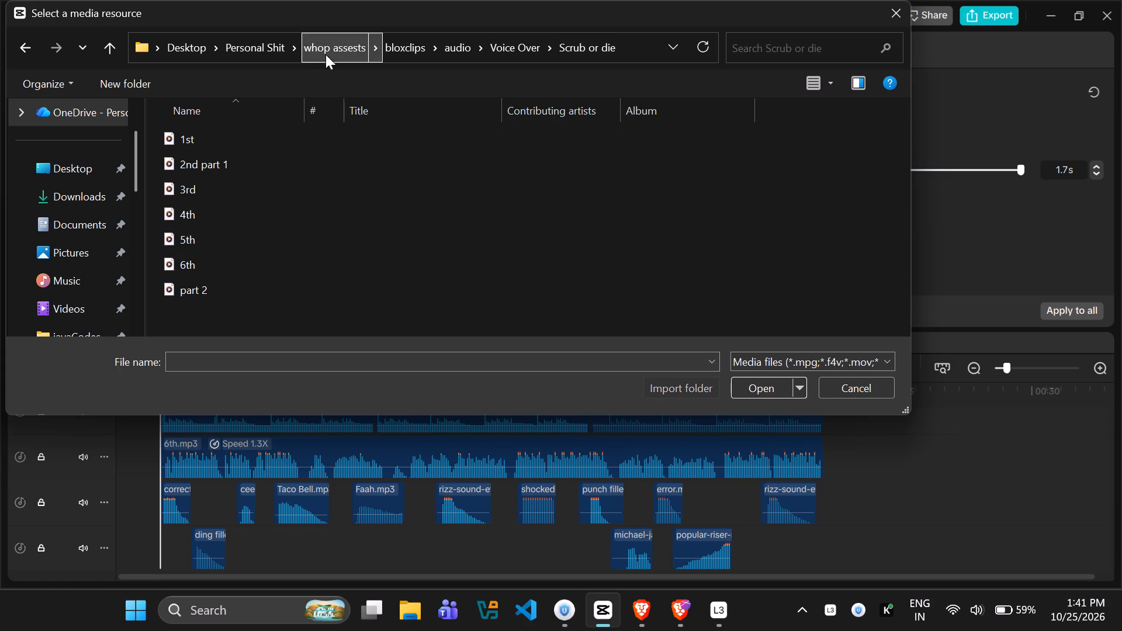
left_click(458, 48)
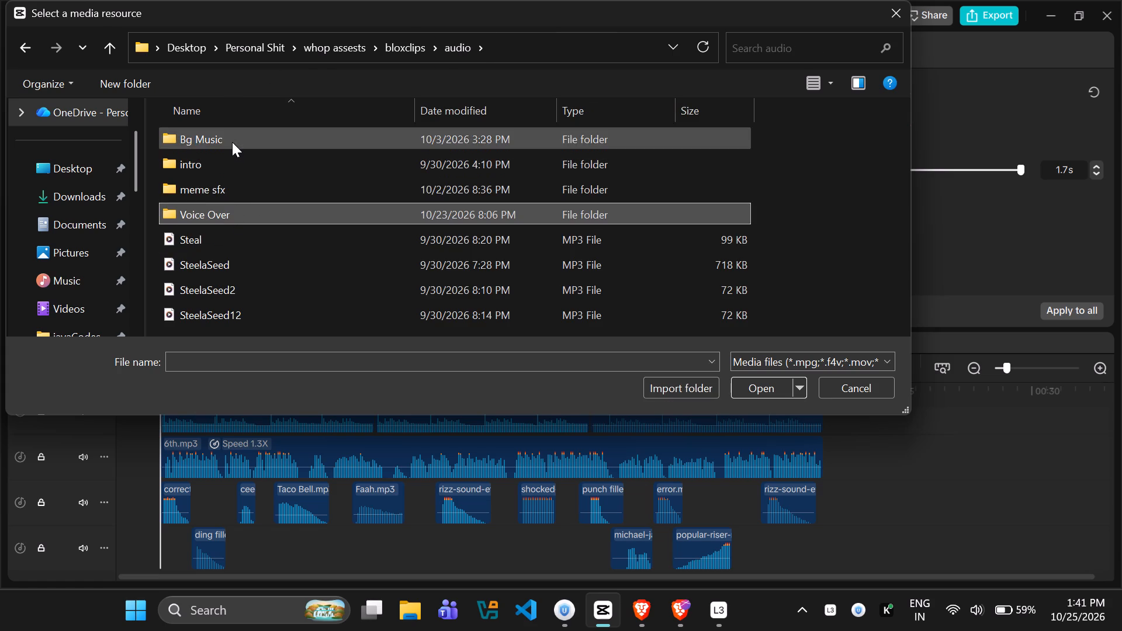
double_click(238, 193)
double_click(245, 162)
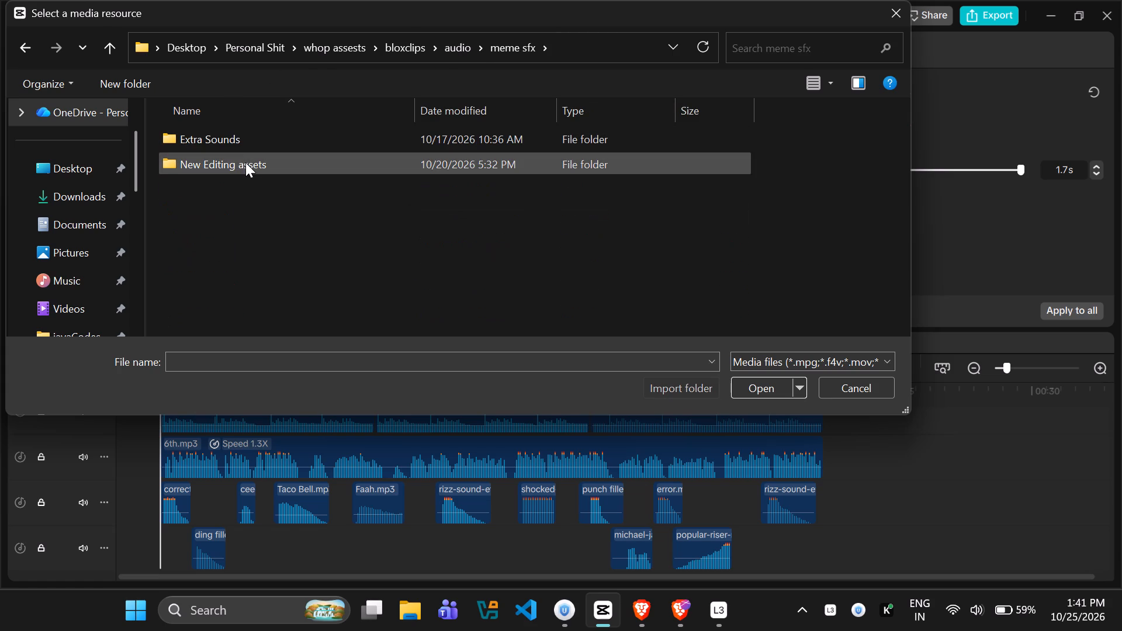
left_click(245, 134)
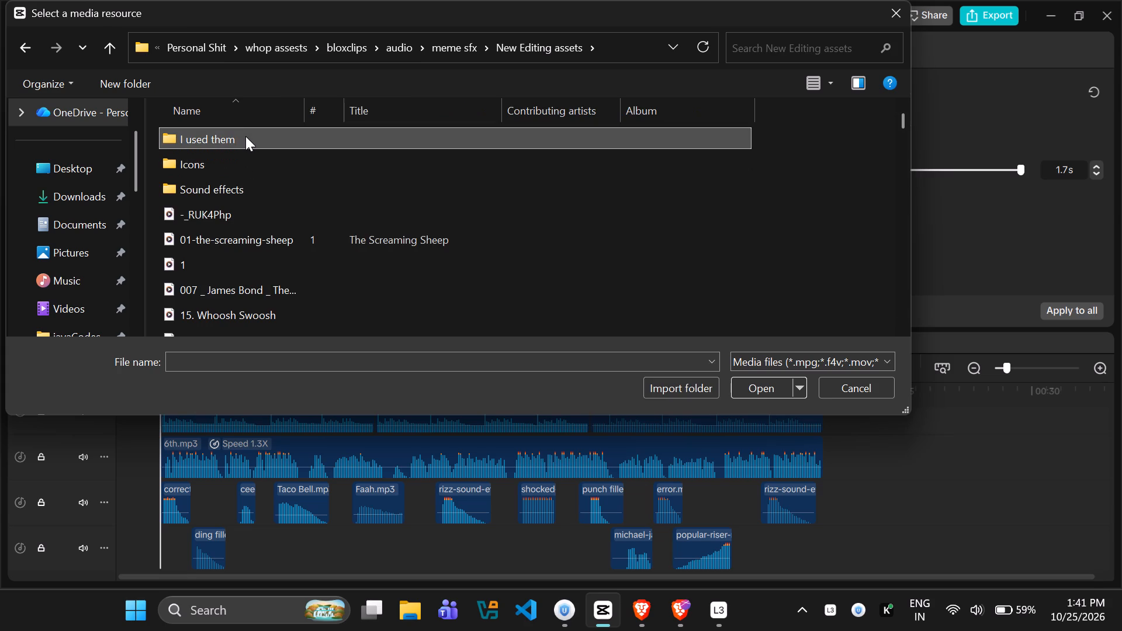
double_click(245, 136)
Search the folder for main and import the whosh transition main sound.
left_click(768, 249)
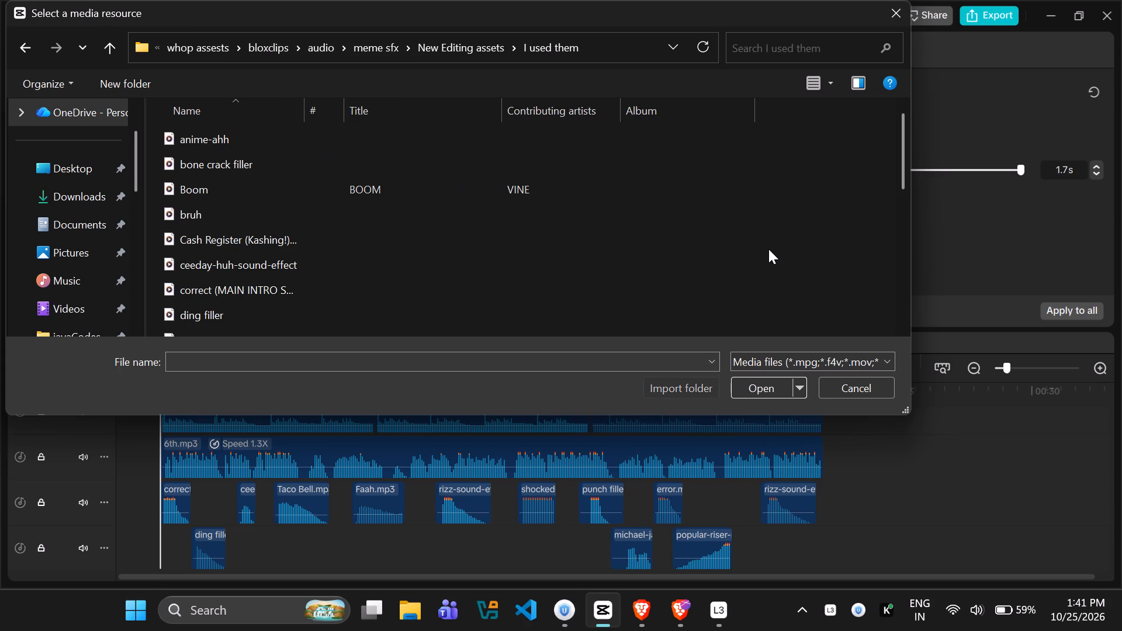
type("main")
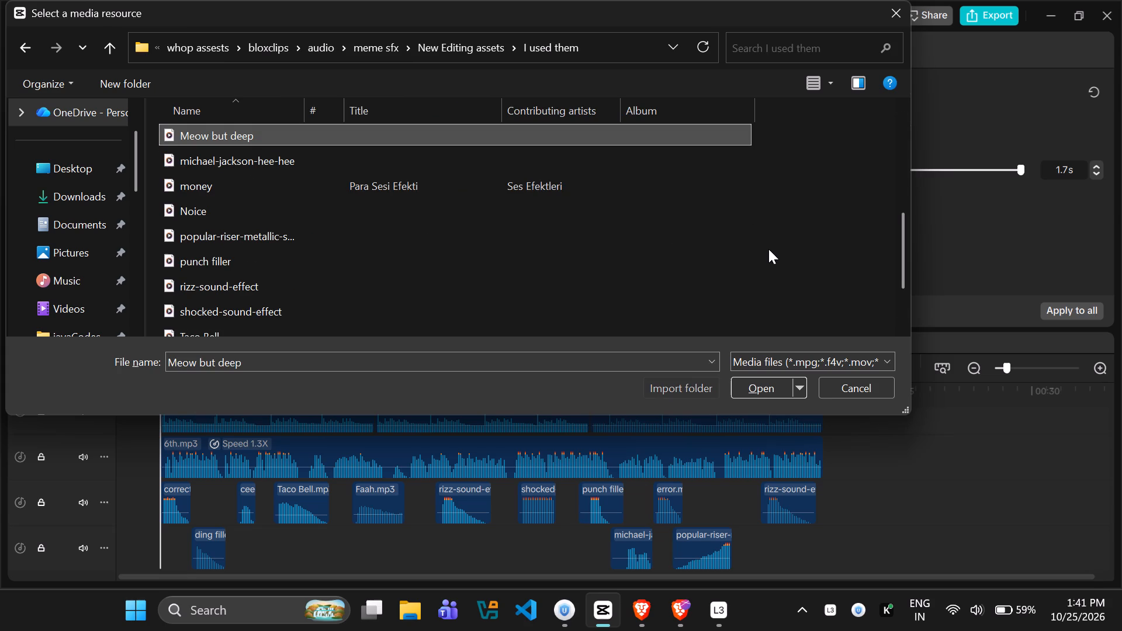
left_click(770, 237)
left_click(780, 56)
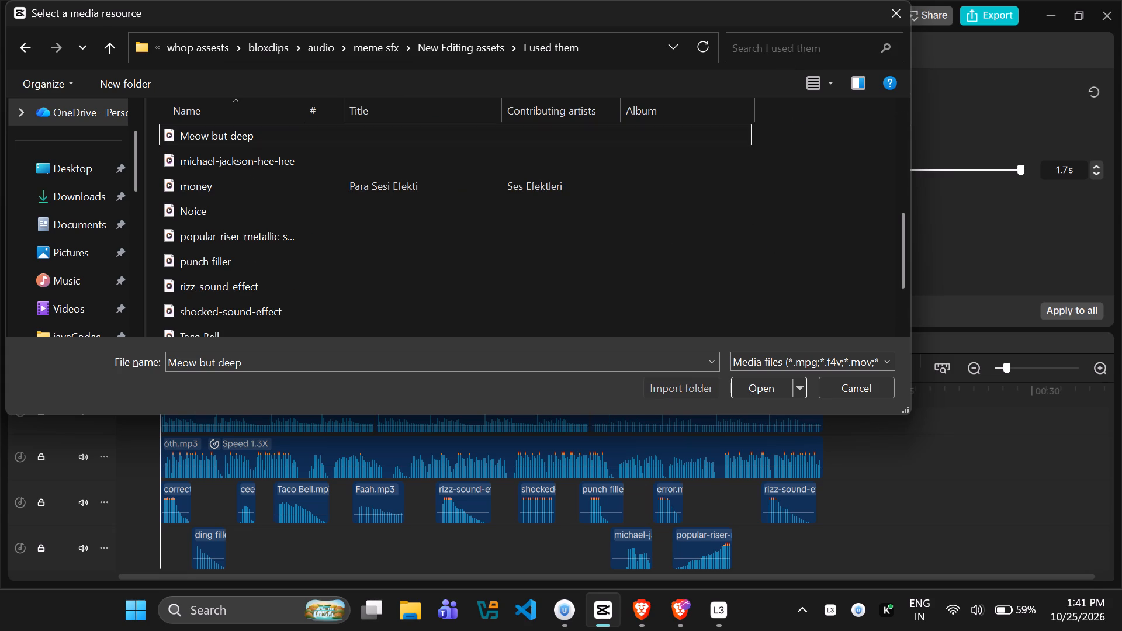
left_click(778, 50)
type("main")
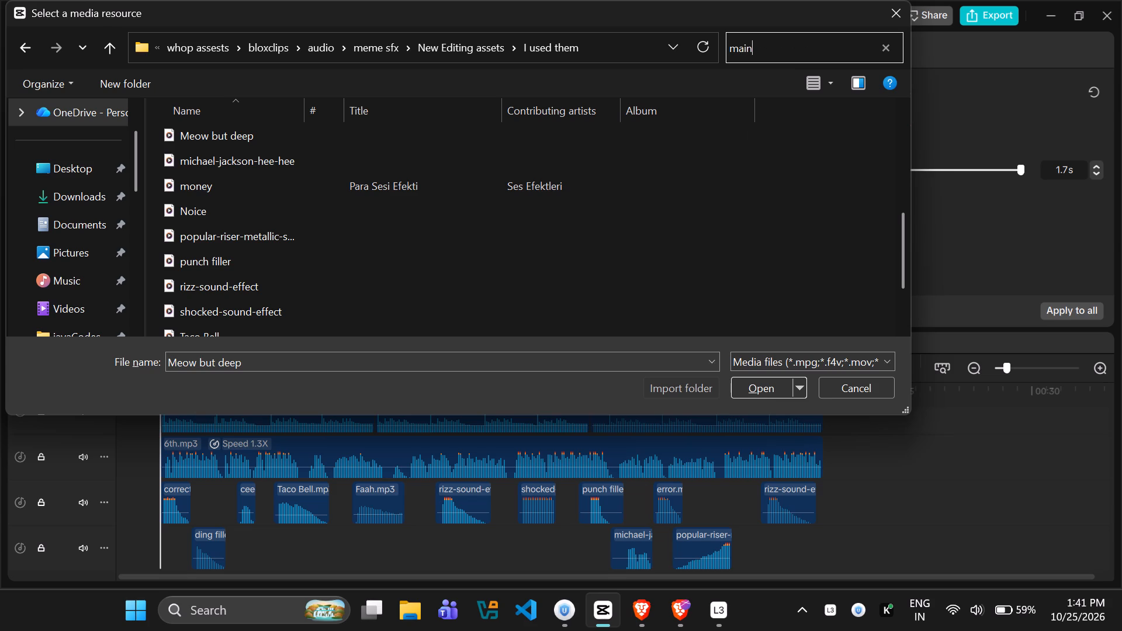
key("Return")
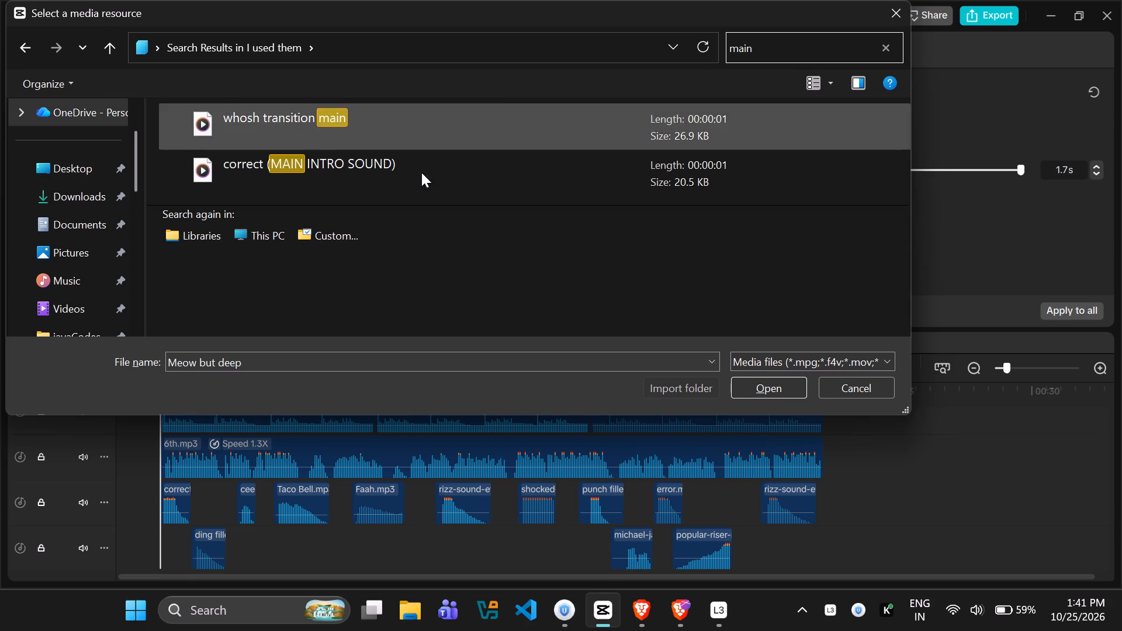
left_click(396, 122)
left_click(766, 383)
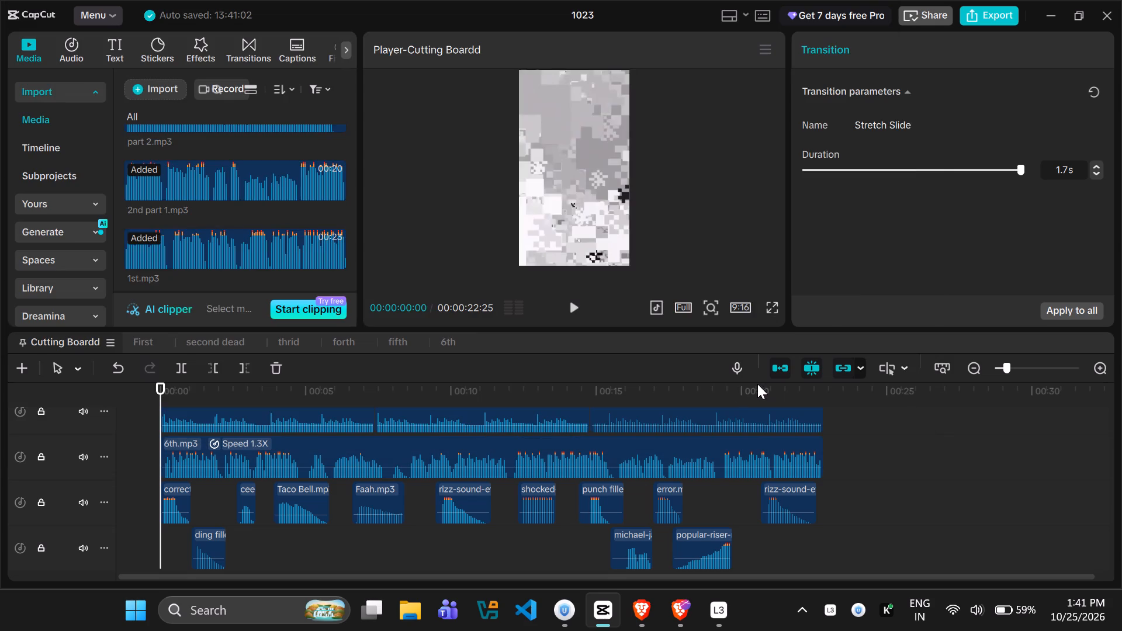
Place the whosh transition main sound on the lowest audio track, after the discord sound and beneath the first transition.
left_click_drag(195, 135, 304, 256)
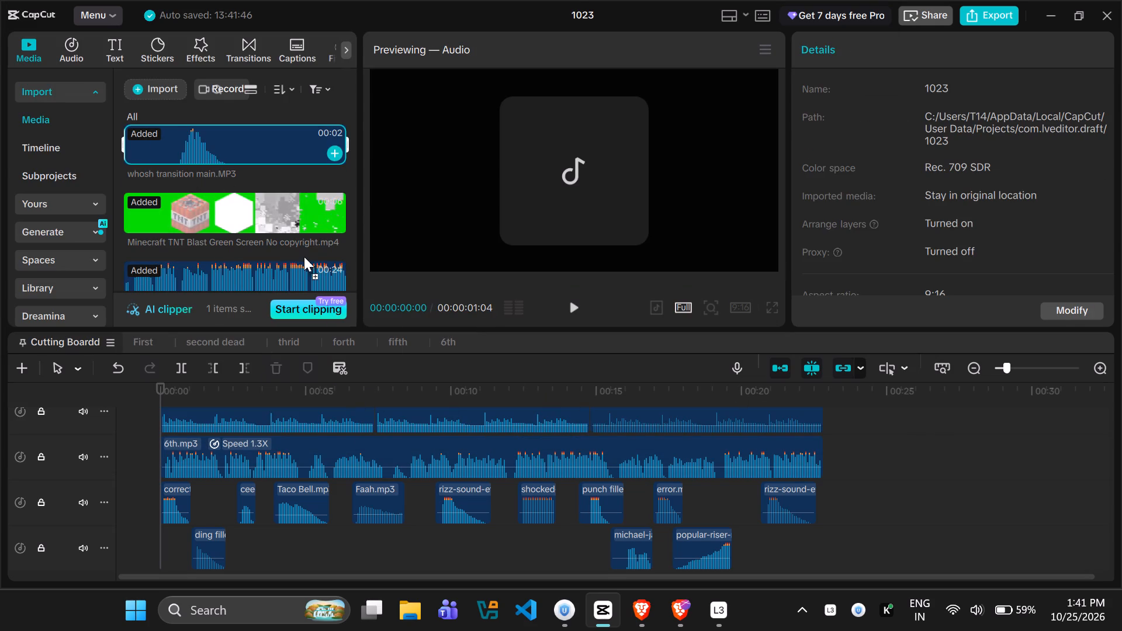
left_click_drag(304, 256, 234, 523)
scroll(331, 486, "down", 3)
scroll(236, 523, "down", 1)
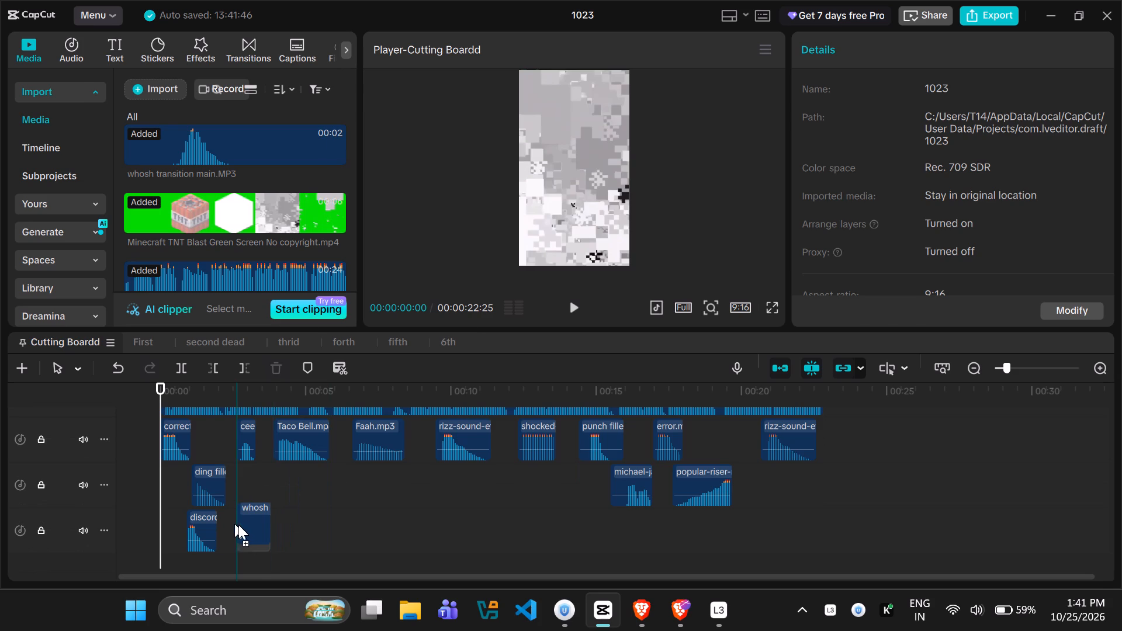
Add a timeline marker at 00:00:07:02, just inside the start of the transition between Compound clip8 and Compound clip6.
scroll(292, 528, "up", 7)
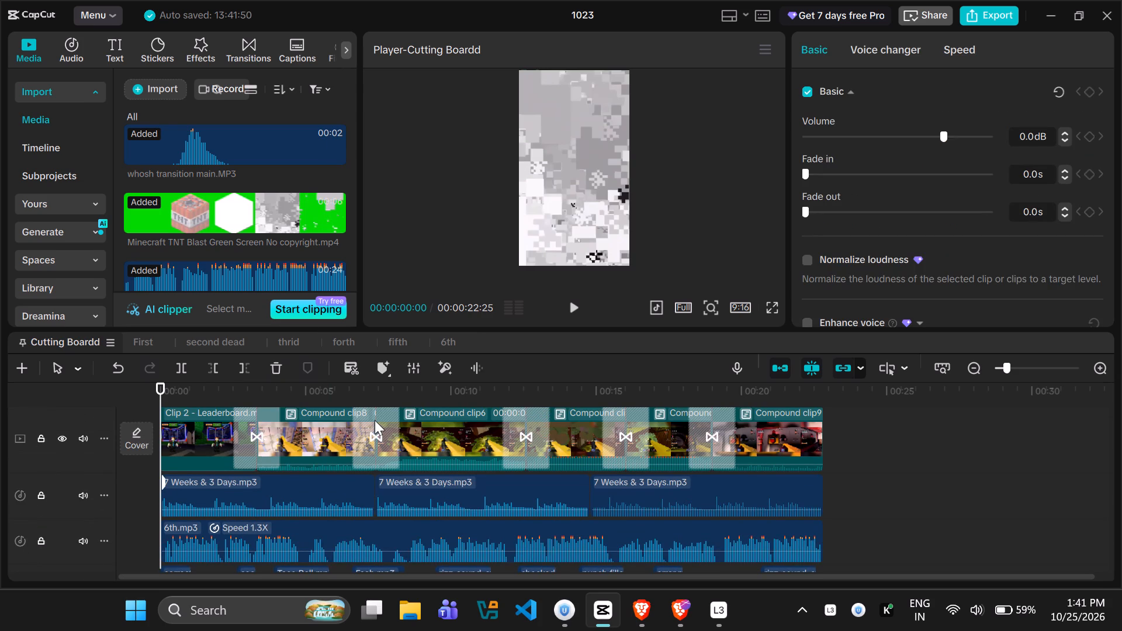
scroll(374, 420, "up", 2)
left_click(371, 421)
left_click_drag(371, 421, 365, 421)
scroll(368, 422, "down", 12)
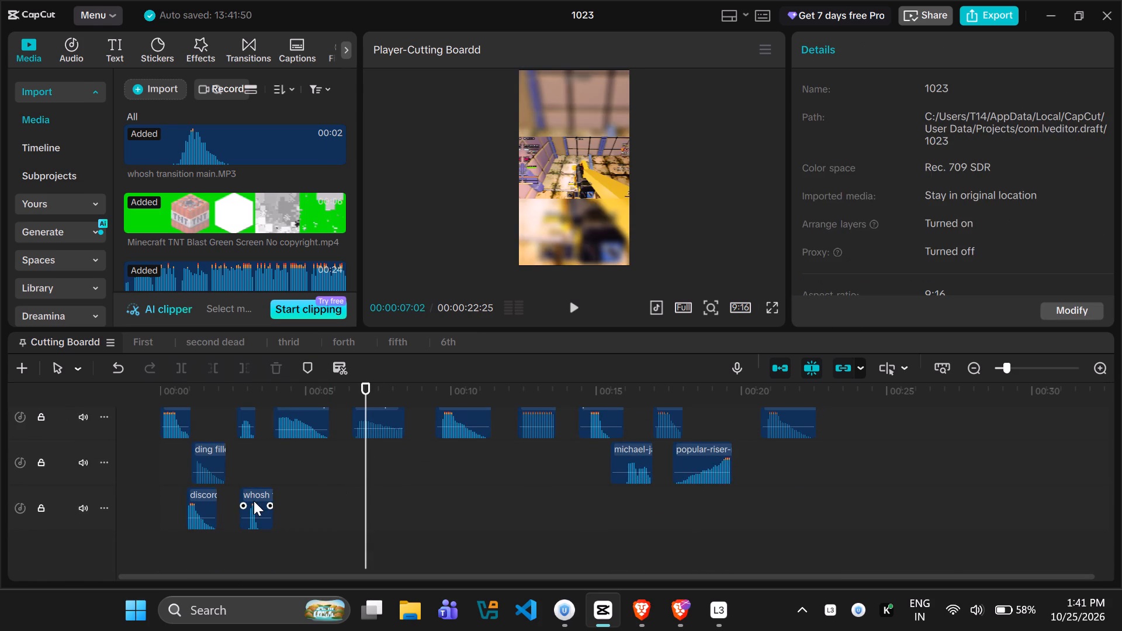
left_click(309, 367)
Add timeline markers just inside the starts of the third and fourth transitions, the latter at 00:00:15:14.
left_click(251, 508)
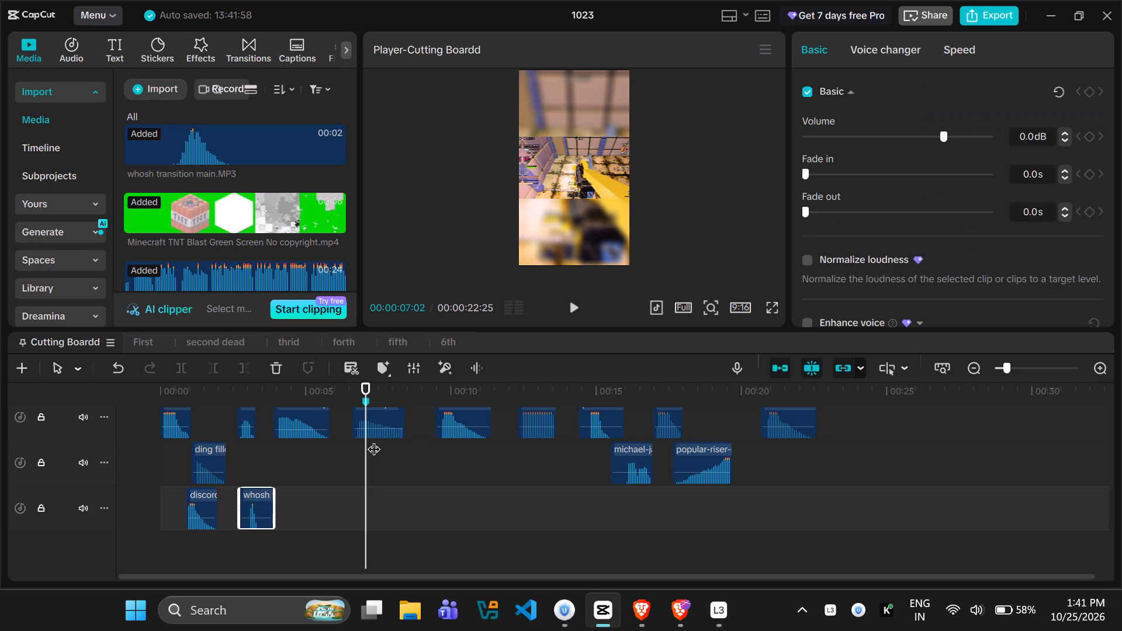
scroll(438, 500, "up", 18)
left_click(514, 471)
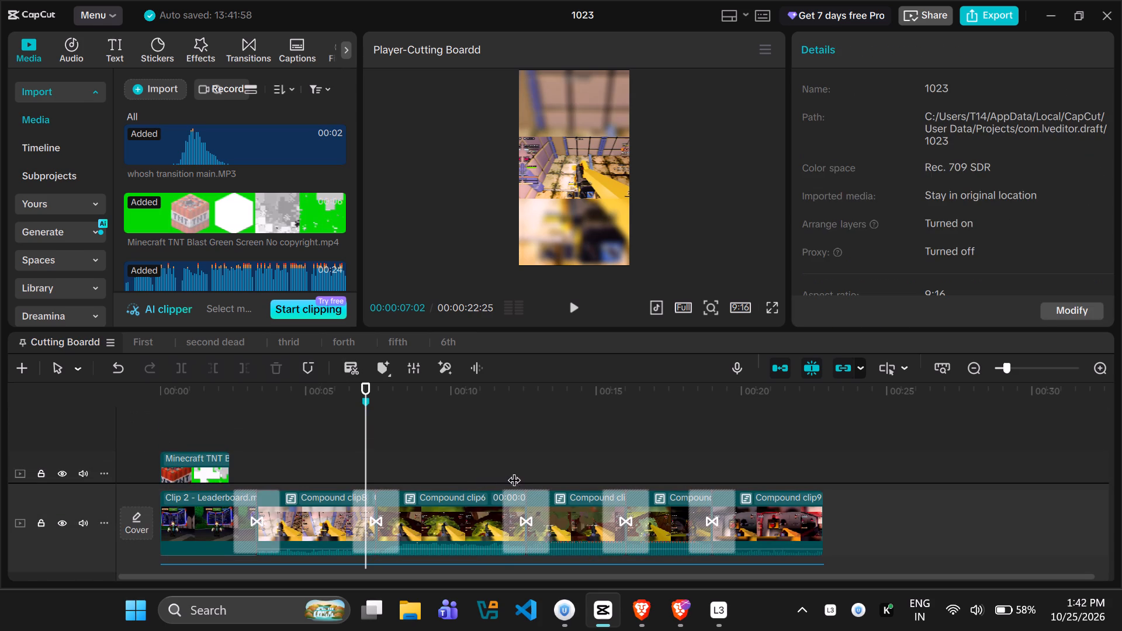
left_click(308, 369)
left_click(610, 459)
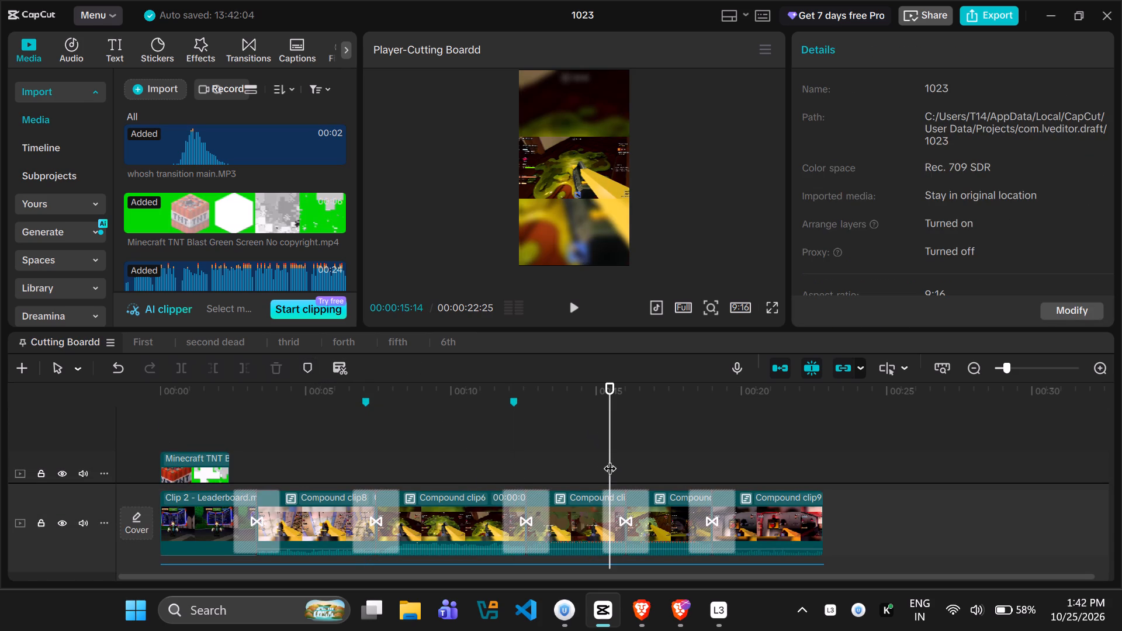
left_click(306, 370)
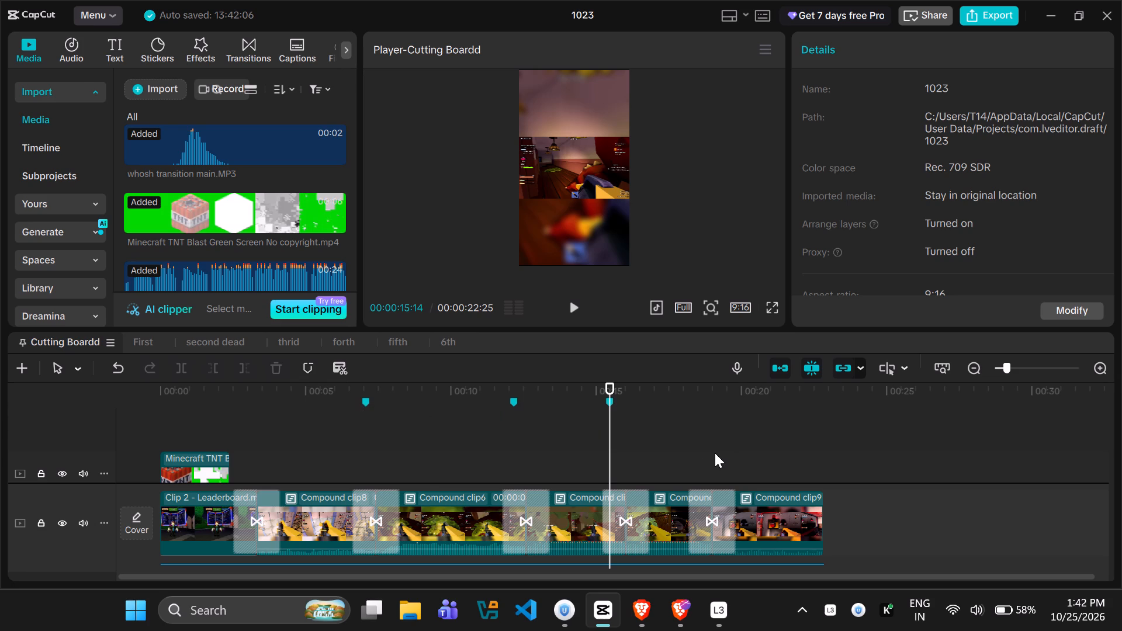
Add a timeline marker at 00:00:18:16, just inside the start of the fifth transition.
left_click(715, 453)
left_click_drag(709, 431, 698, 431)
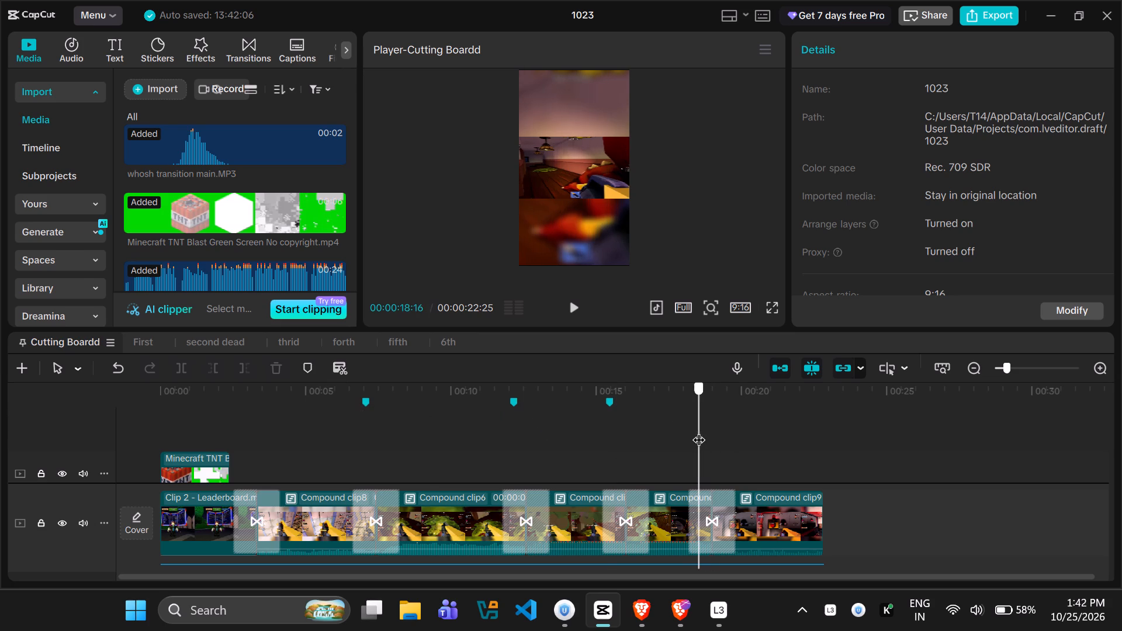
left_click(316, 368)
Copy the whosh transition main sound and paste it on the lowest audio track at 00:00:06:18, 00:00:12:05 and 00:00:15:15.
scroll(311, 436, "down", 13)
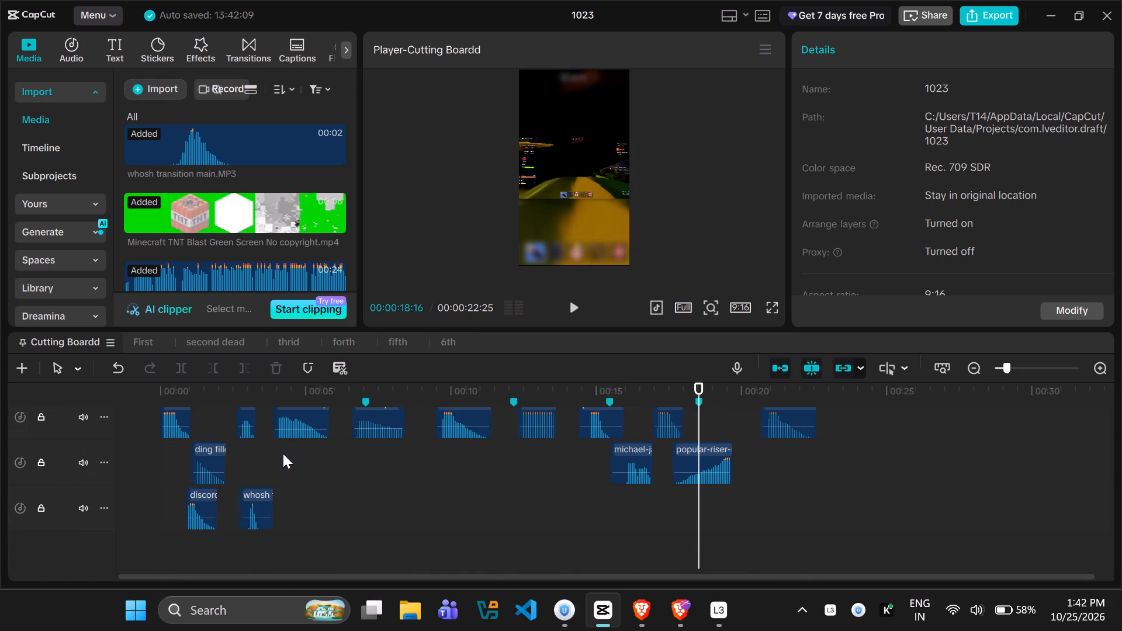
scroll(283, 453, "down", 4)
left_click(258, 499)
key("ctrl+c")
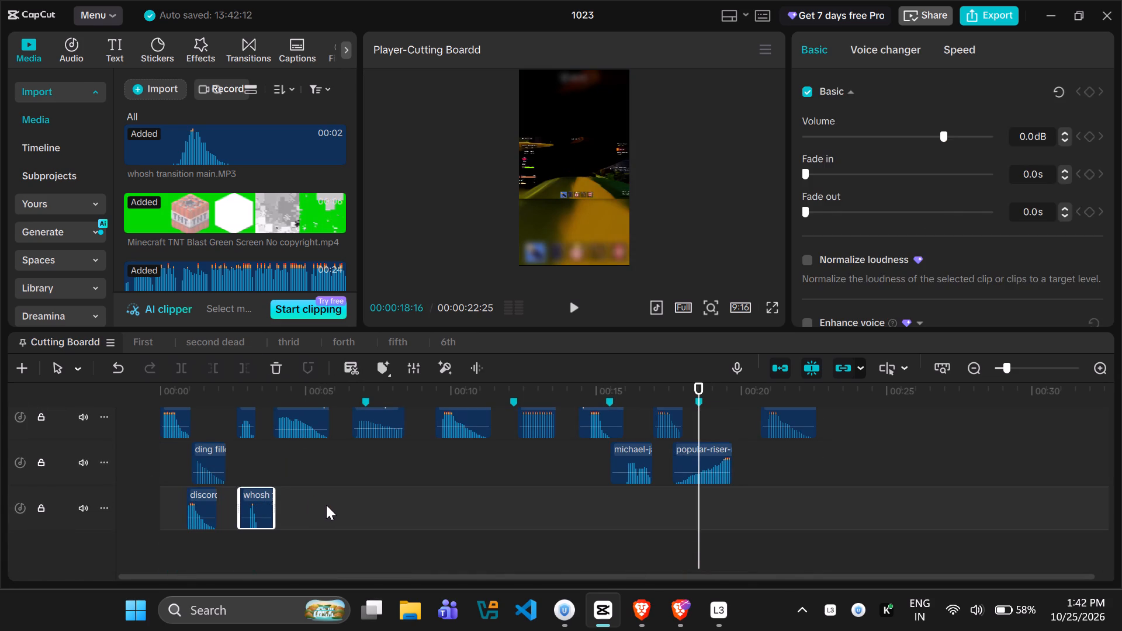
left_click(355, 504)
left_click(348, 510)
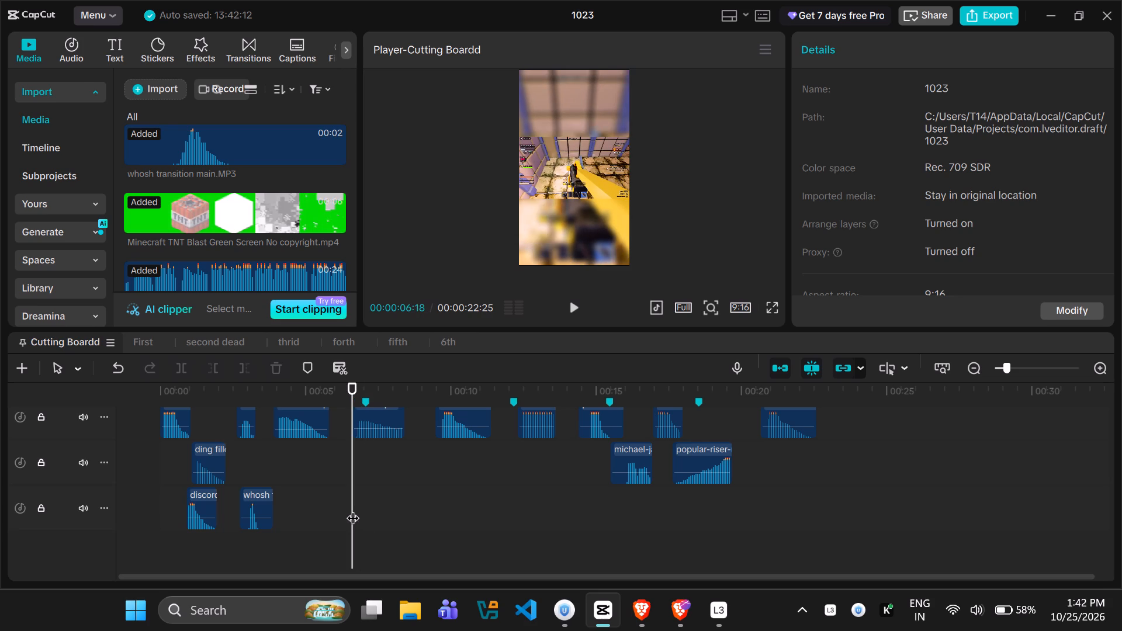
key("ctrl+v")
left_click(519, 508)
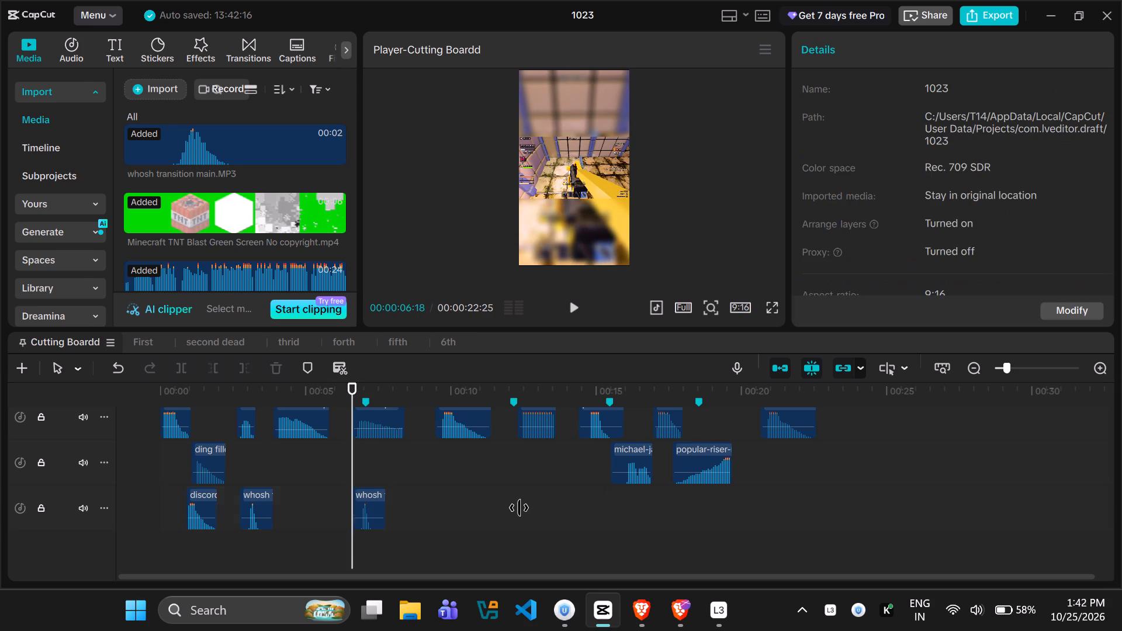
left_click_drag(519, 508, 511, 507)
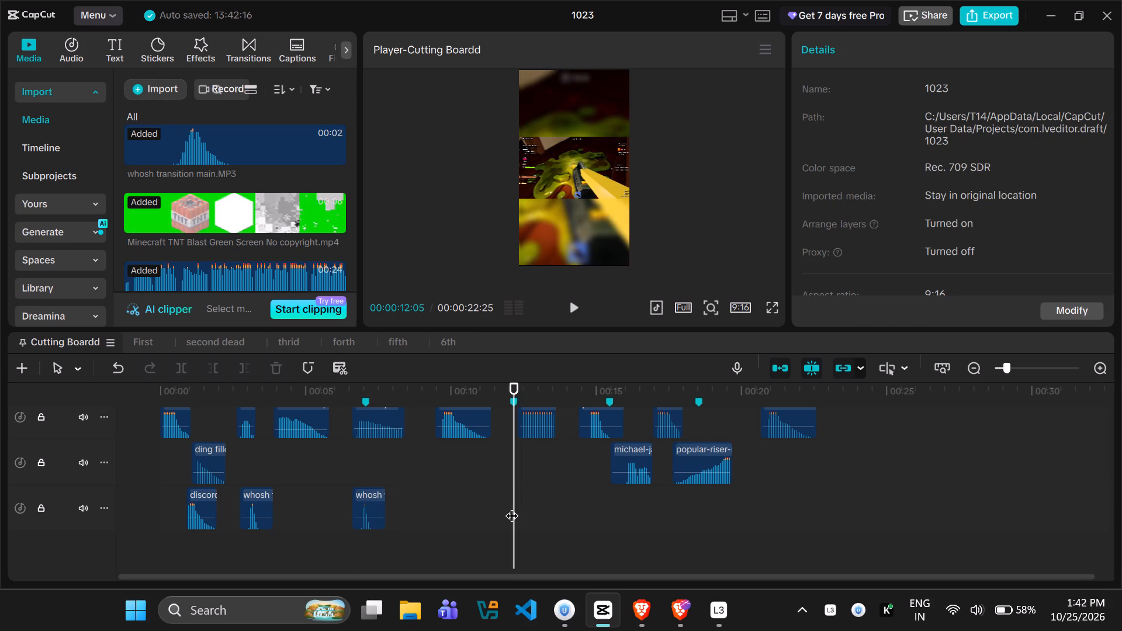
key("ctrl+v")
left_click(611, 506)
key("ctrl+v")
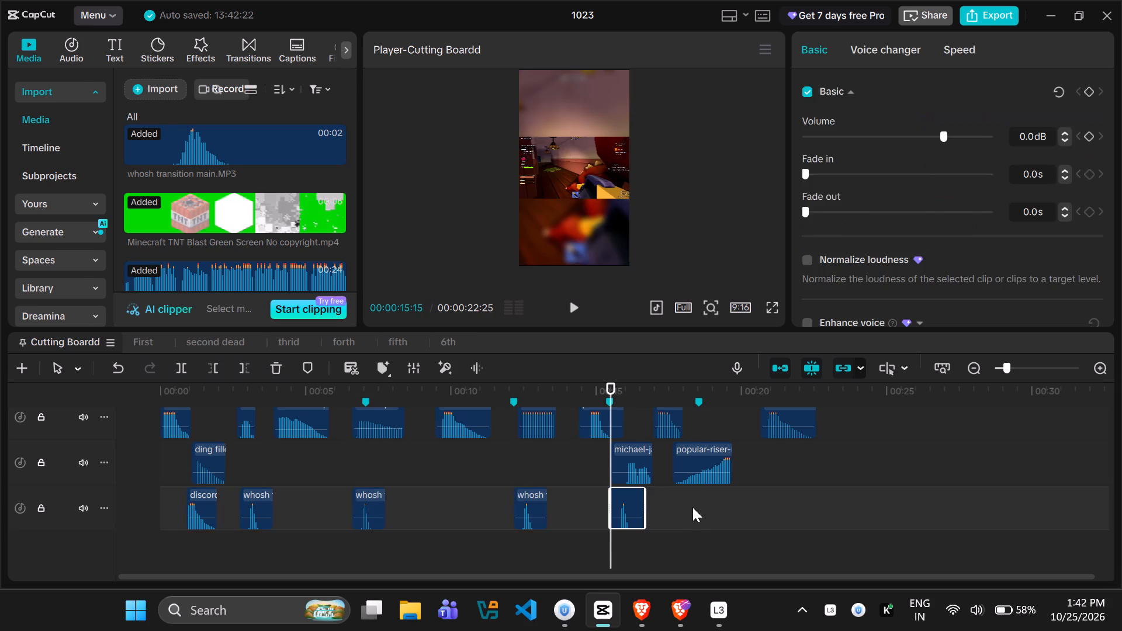
Paste another whosh sound at 00:00:18:16 for the fifth transition and shift it slightly earlier so it straddles the last marker.
left_click(707, 510)
left_click_drag(707, 510, 698, 510)
key("ctrl+v")
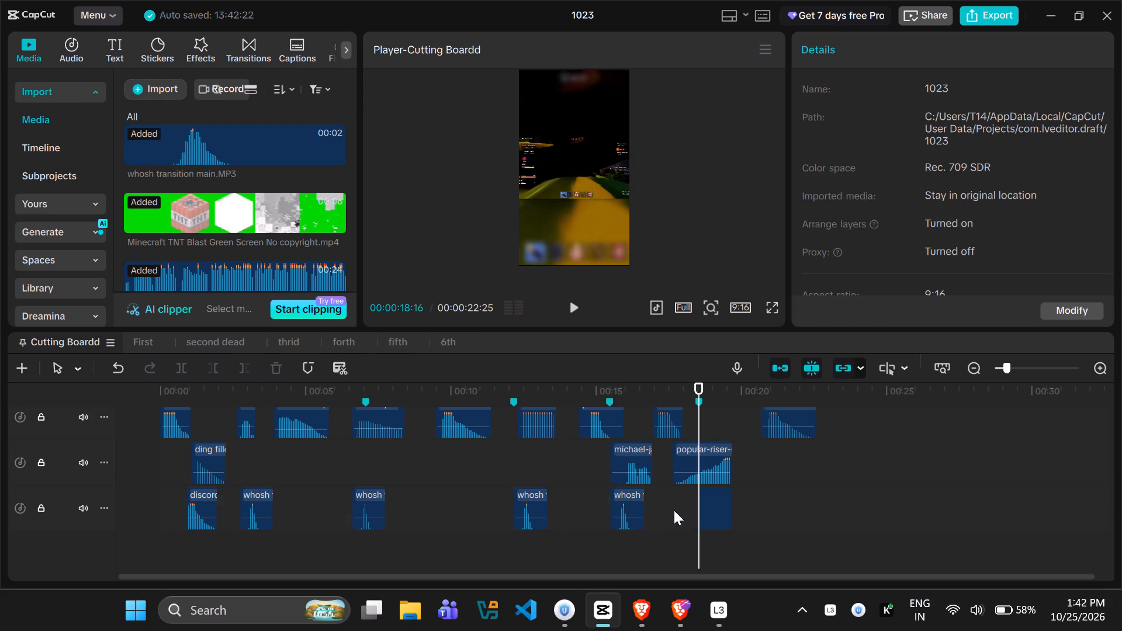
left_click_drag(718, 506, 708, 505)
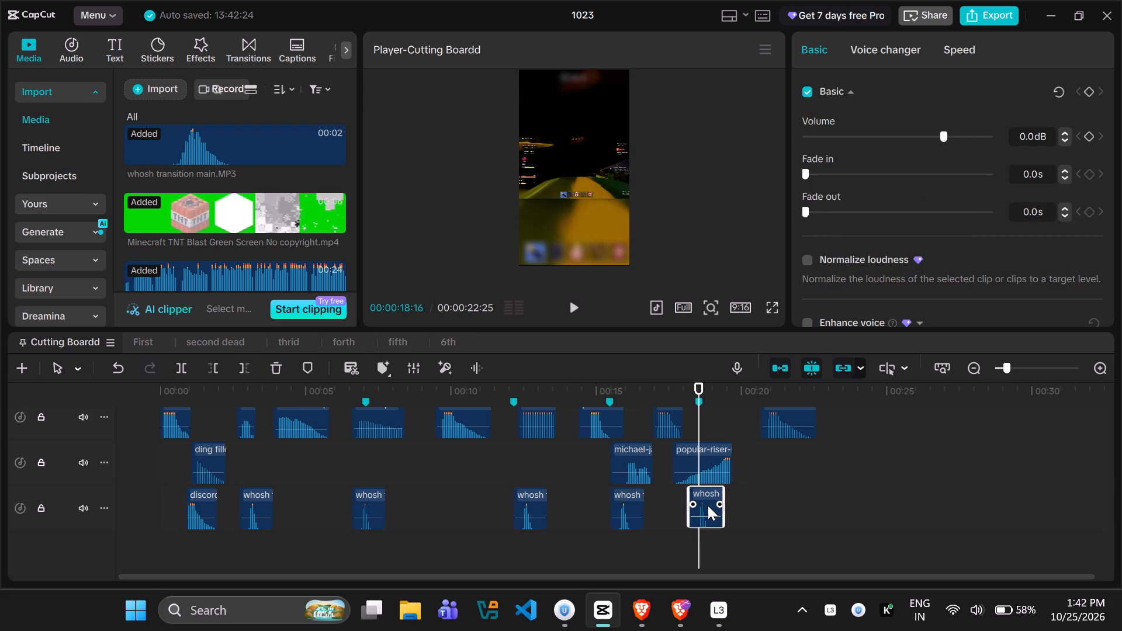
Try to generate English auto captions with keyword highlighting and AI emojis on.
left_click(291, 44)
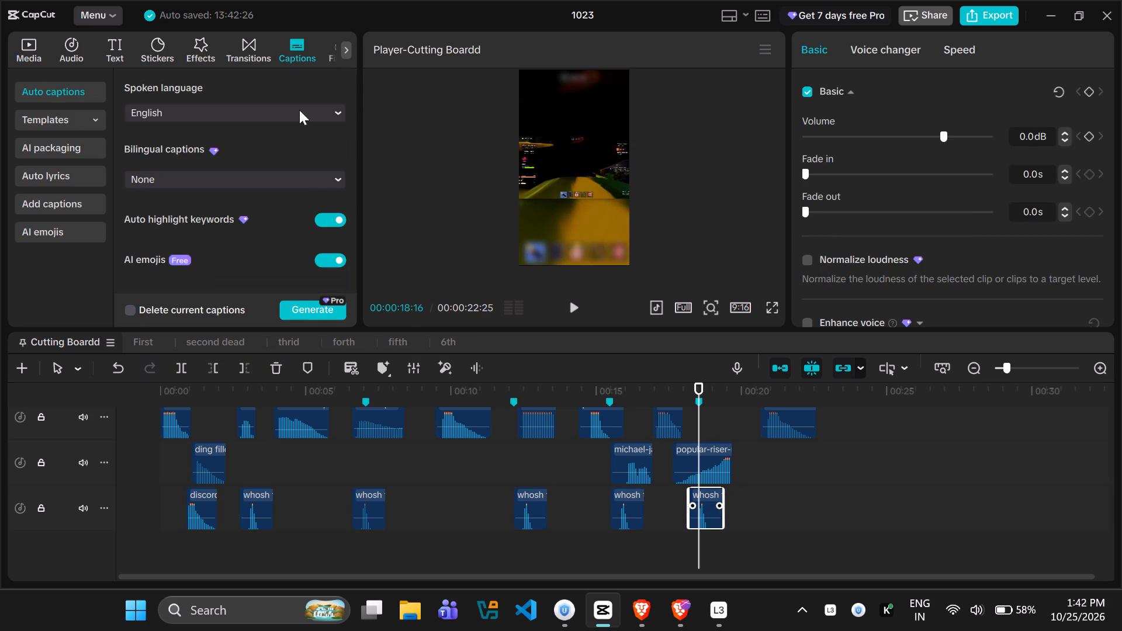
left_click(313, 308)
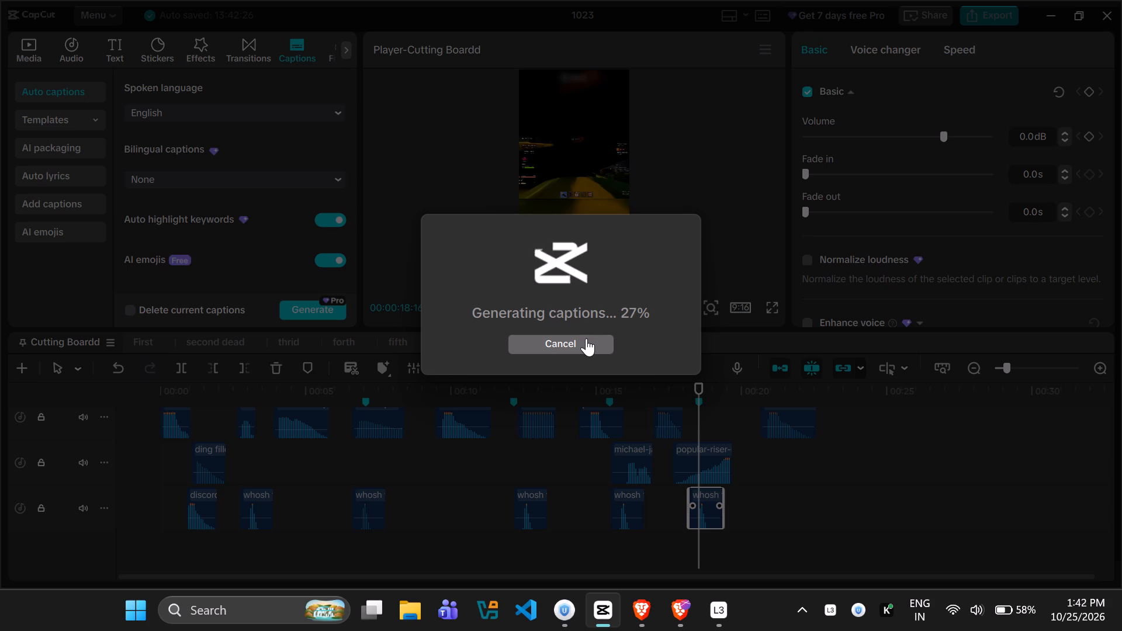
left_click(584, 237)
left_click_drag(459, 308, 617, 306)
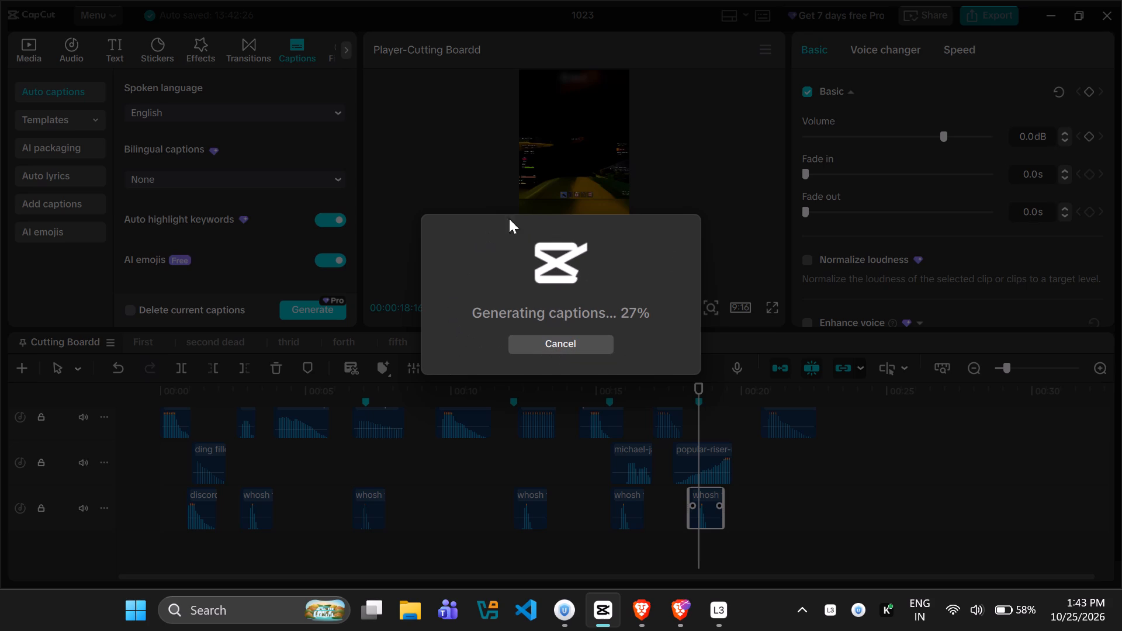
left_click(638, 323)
Open UrbanVPN, start a connection to the United States and minimize its window.
left_click(850, 604)
left_click(188, 367)
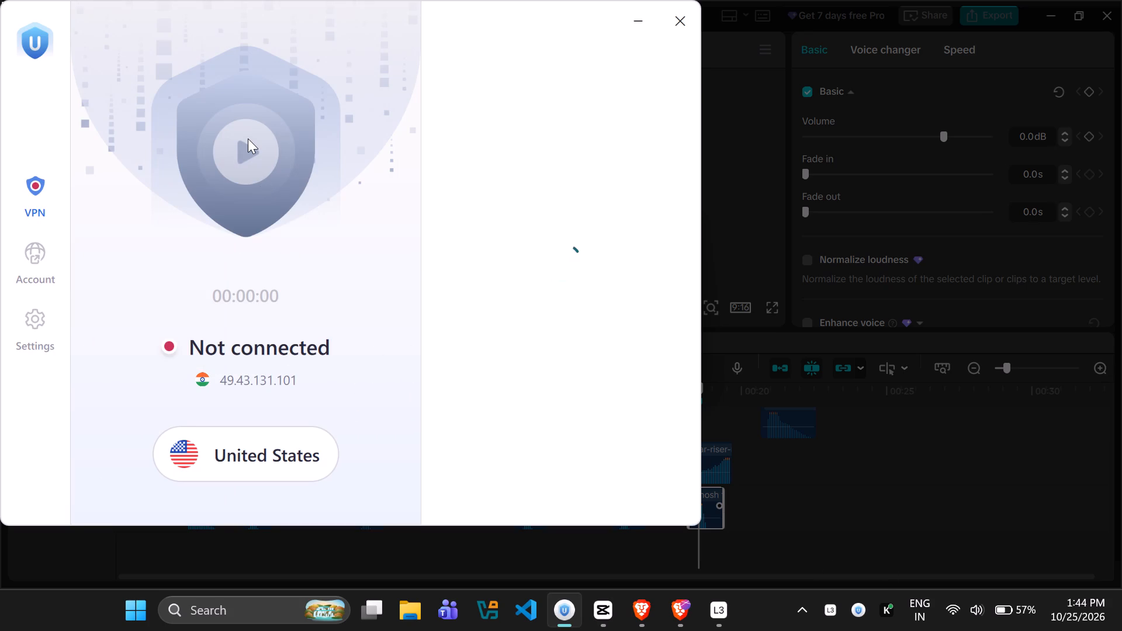
left_click(242, 156)
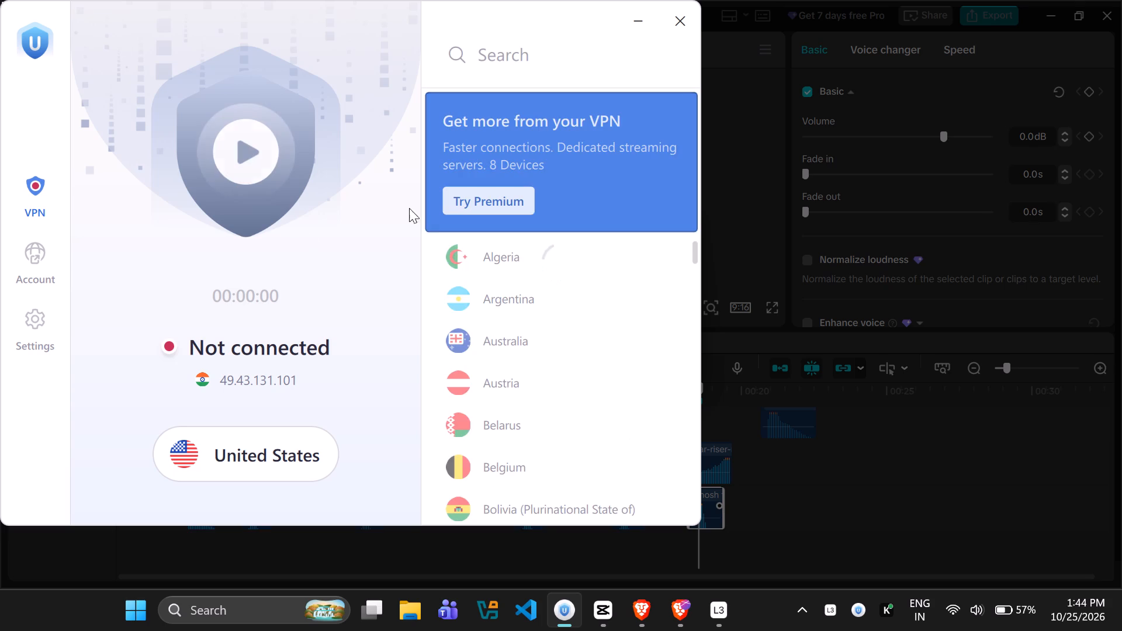
left_click(259, 159)
left_click(628, 29)
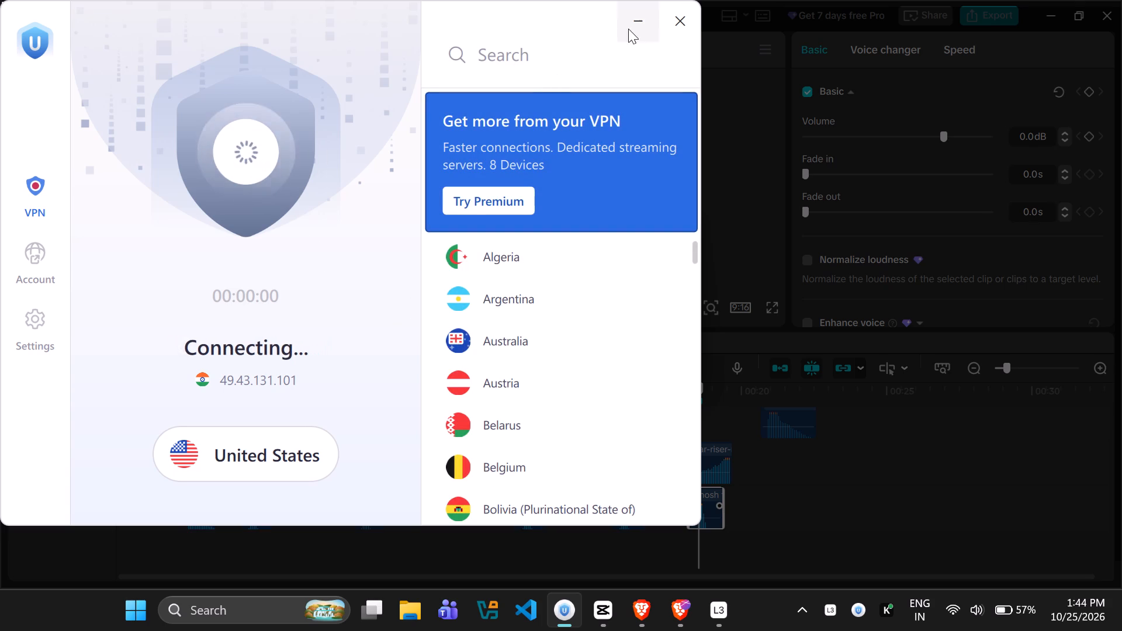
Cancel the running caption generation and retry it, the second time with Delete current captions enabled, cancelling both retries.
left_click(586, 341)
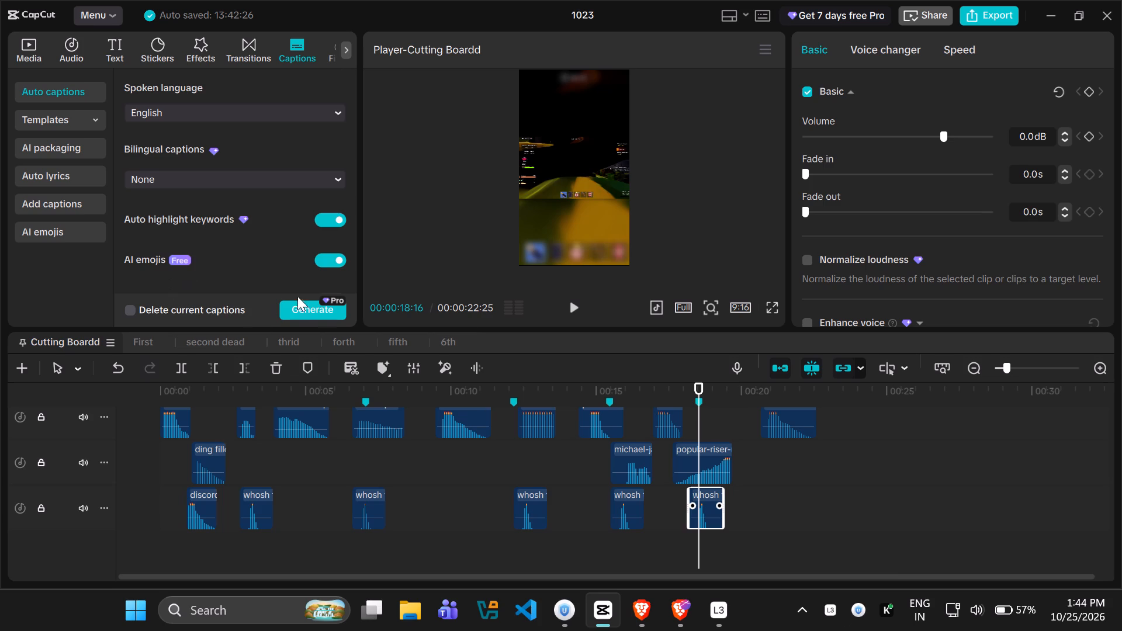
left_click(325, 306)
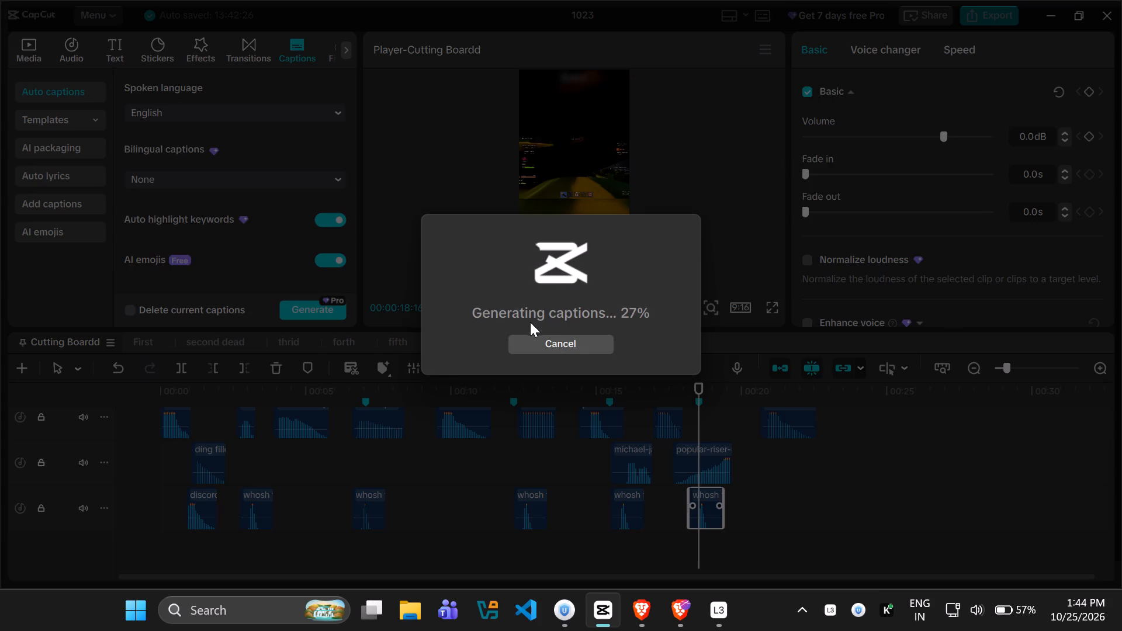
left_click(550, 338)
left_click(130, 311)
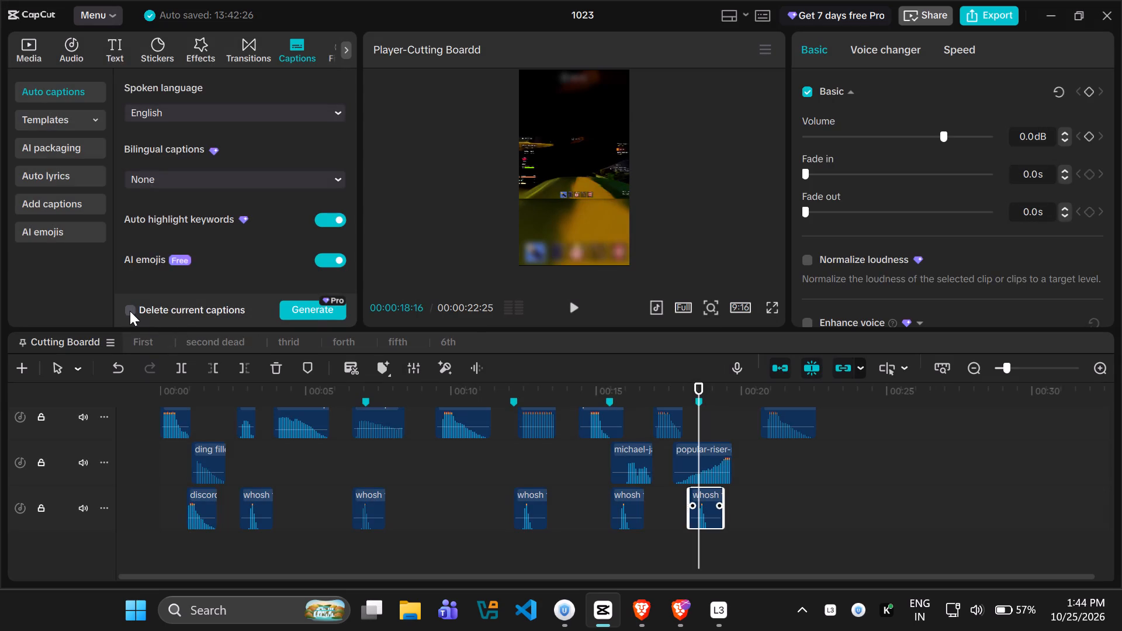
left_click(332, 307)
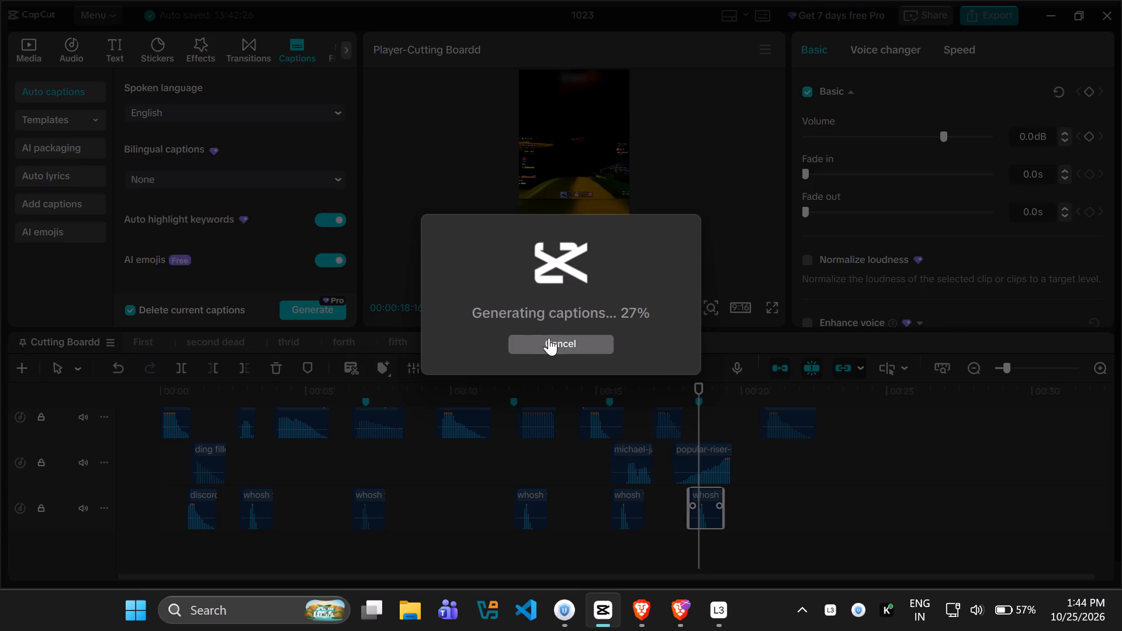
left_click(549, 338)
Close the project to the home screen and reopen project 1023.
left_click(1108, 10)
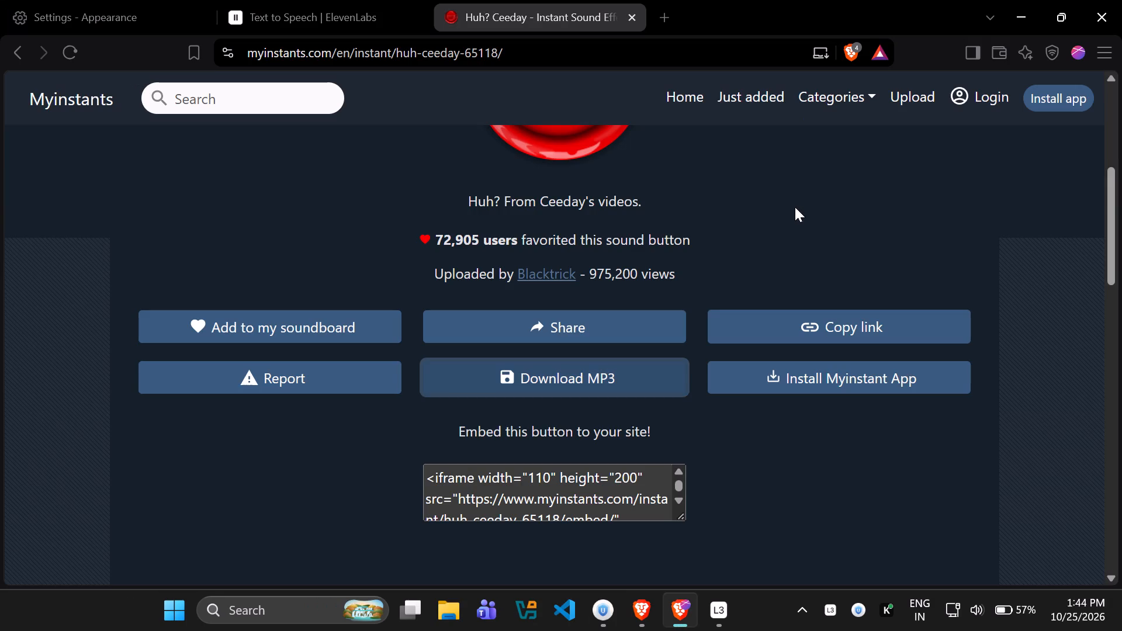
left_click(1024, 12)
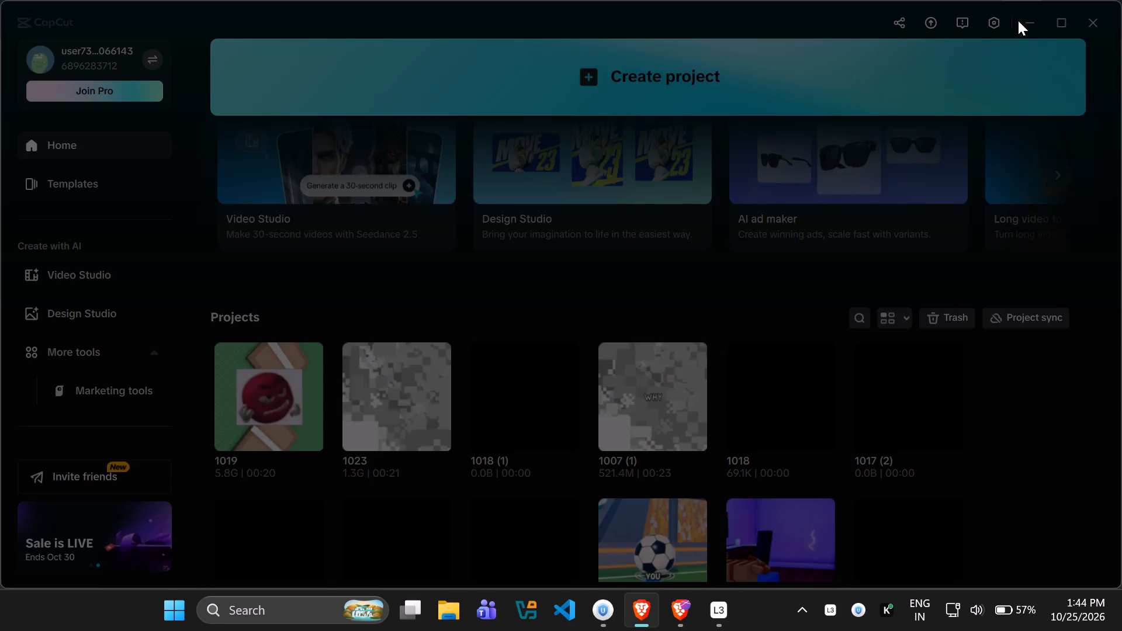
scroll(458, 345, "down", 6)
left_click(463, 386)
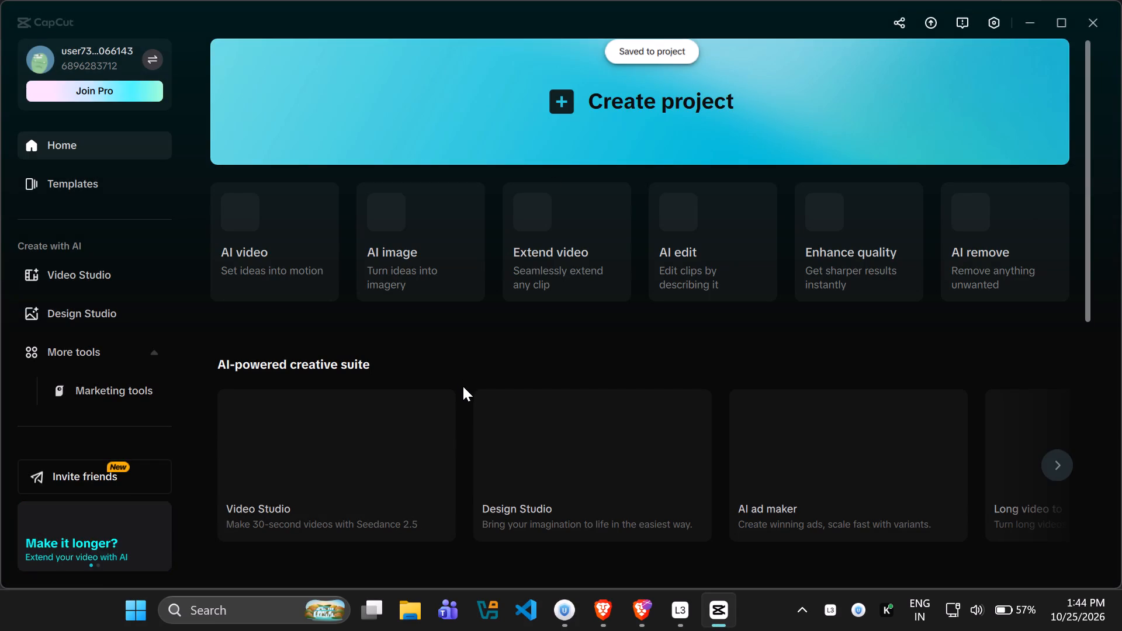
scroll(463, 386, "down", 9)
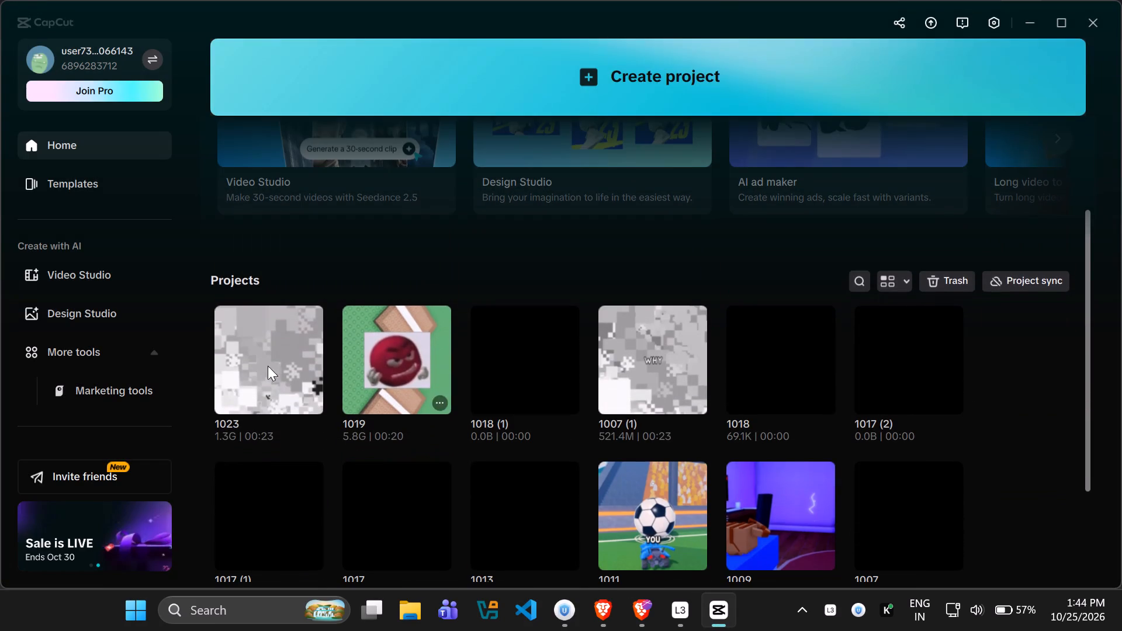
left_click(257, 363)
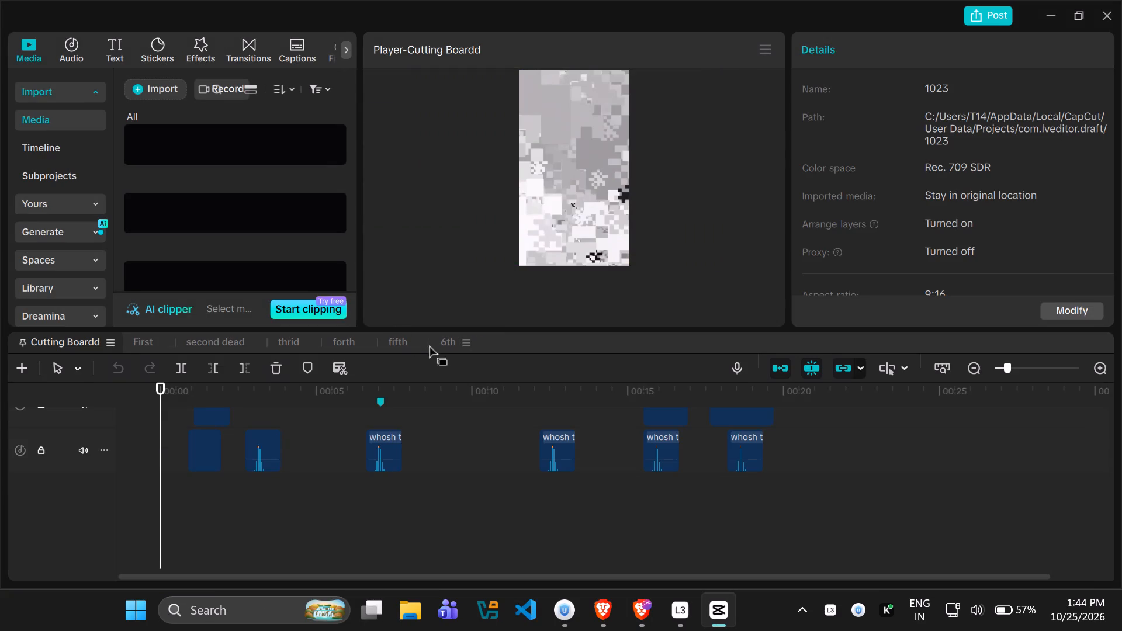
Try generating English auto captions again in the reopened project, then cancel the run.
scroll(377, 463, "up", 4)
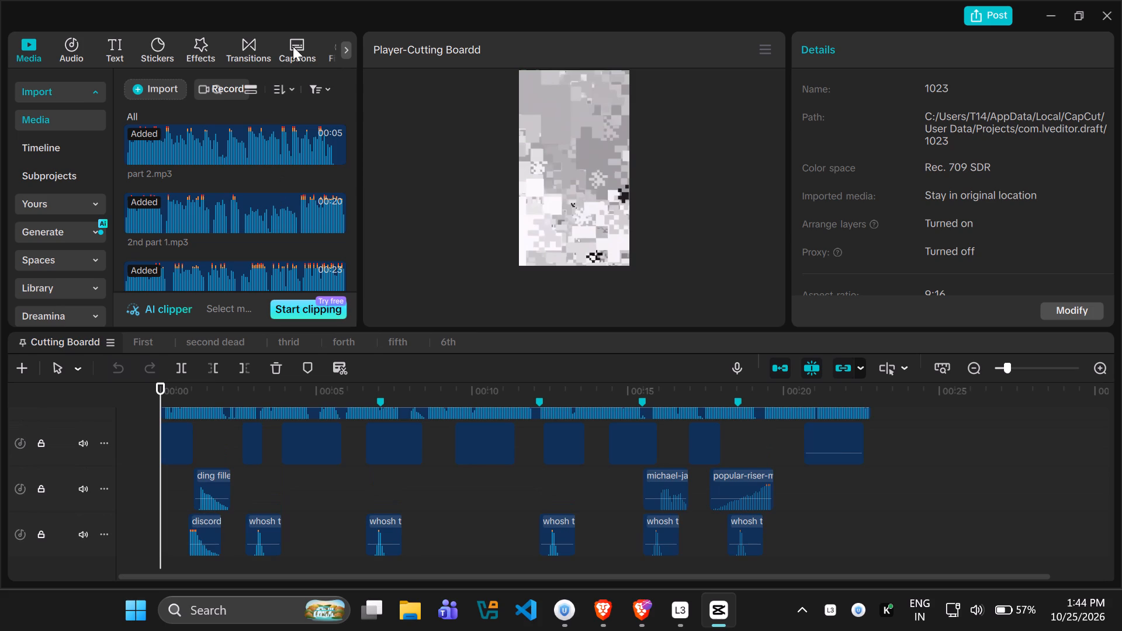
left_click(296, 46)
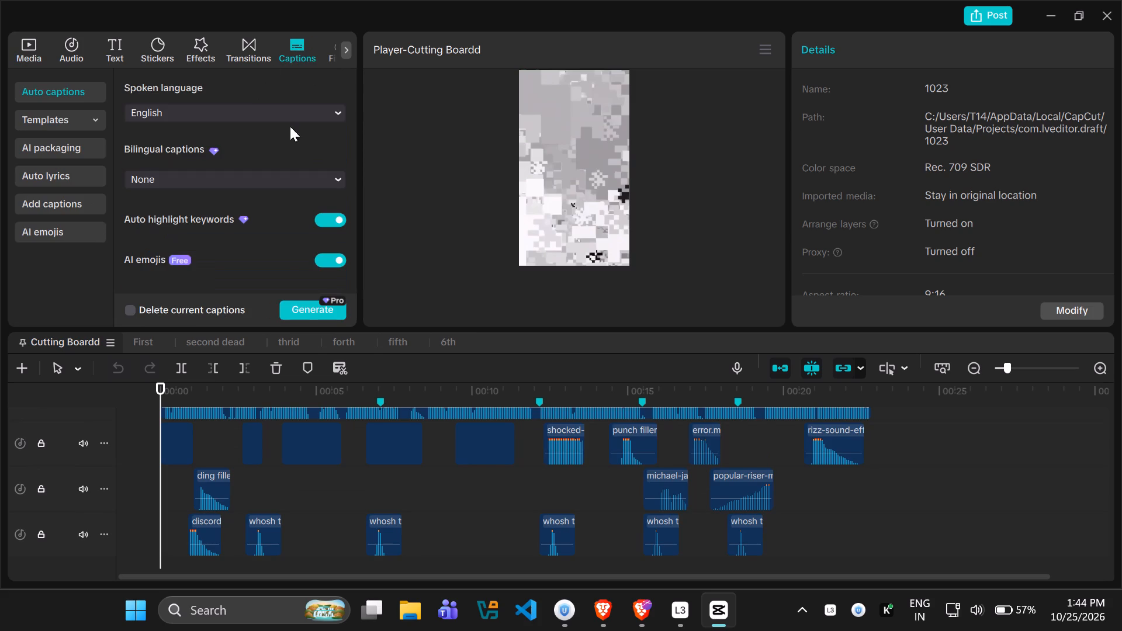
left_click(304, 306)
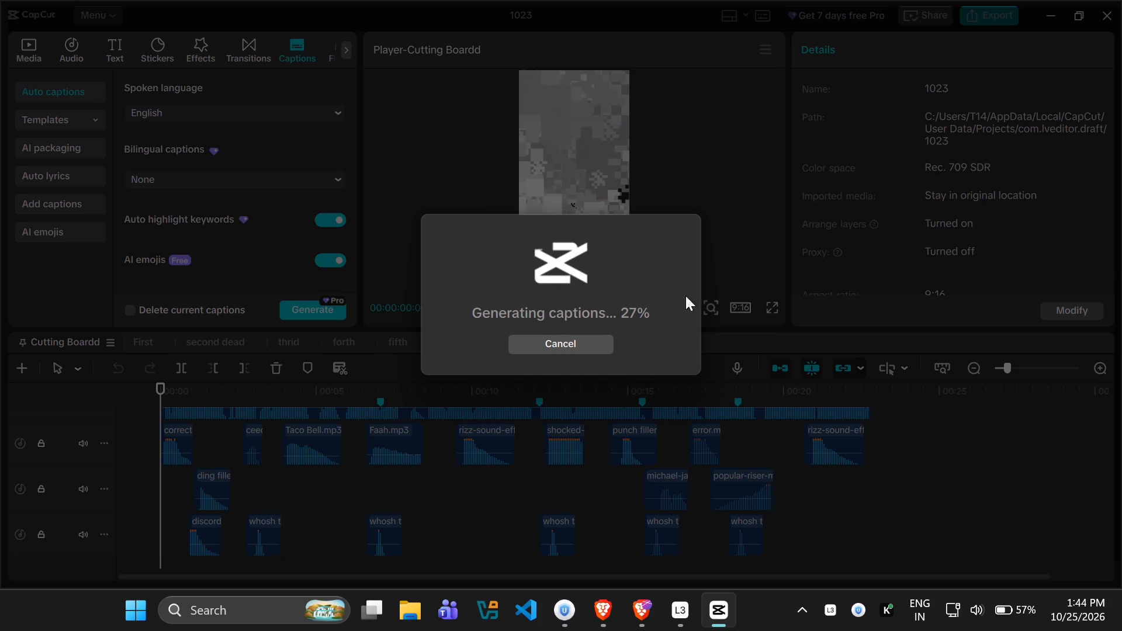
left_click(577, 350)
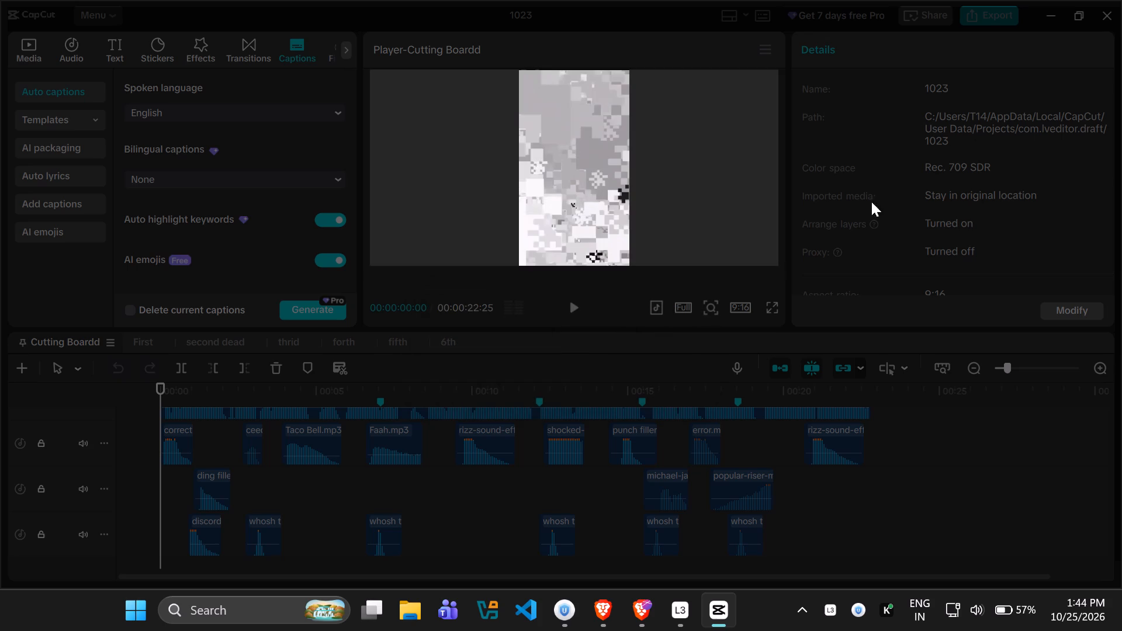
Close CapCut completely and relaunch it from the desktop.
left_click(1110, 23)
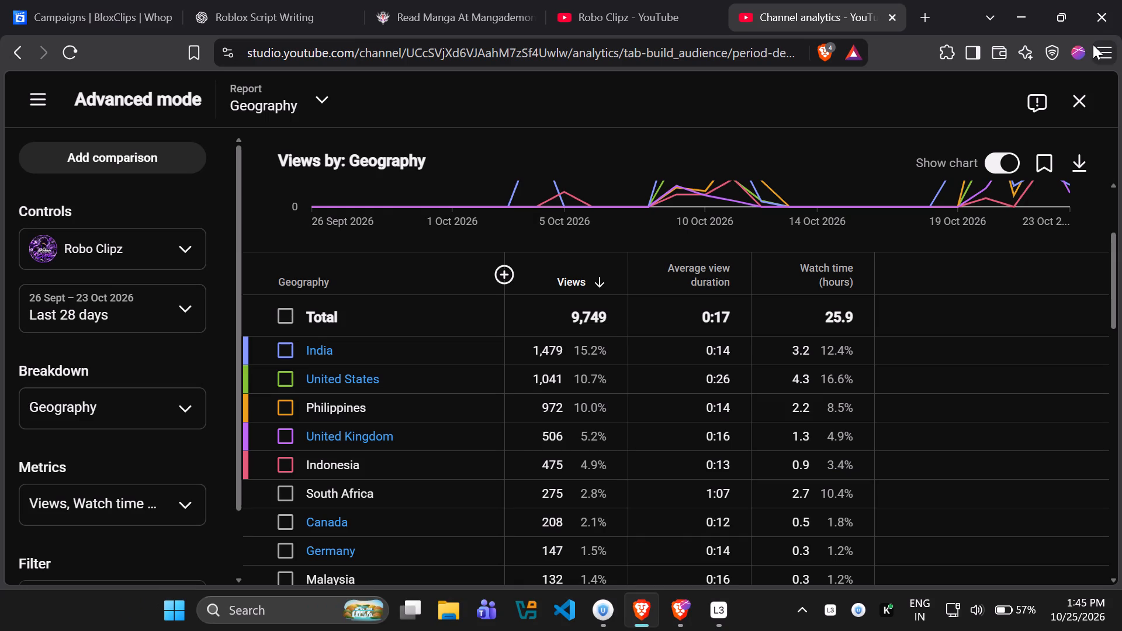
left_click(1100, 22)
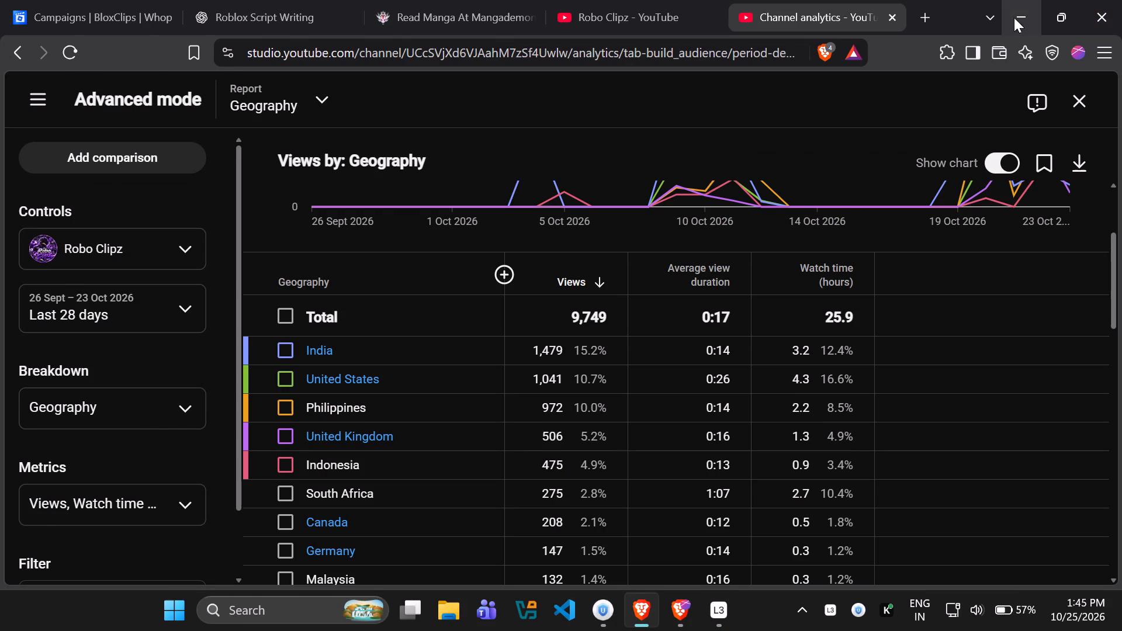
left_click(1017, 17)
double_click(88, 314)
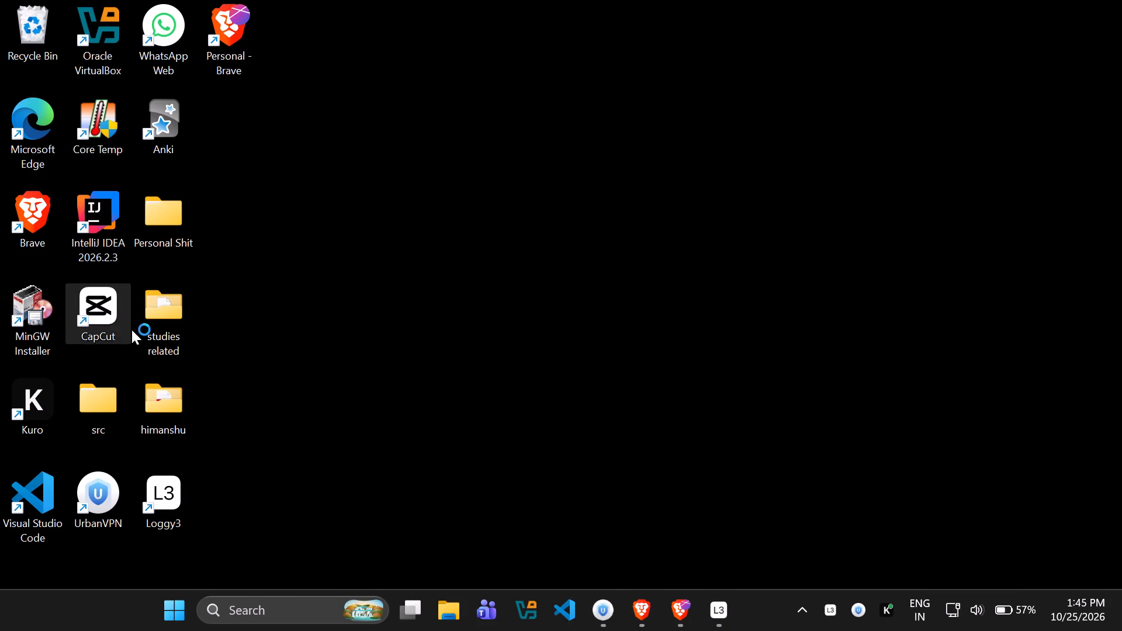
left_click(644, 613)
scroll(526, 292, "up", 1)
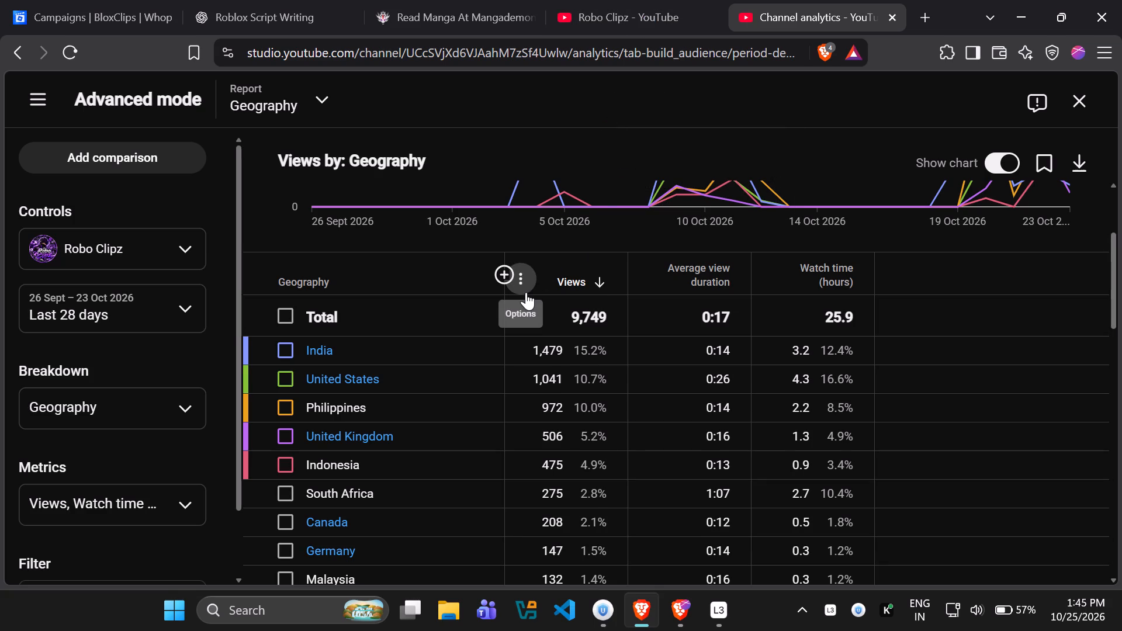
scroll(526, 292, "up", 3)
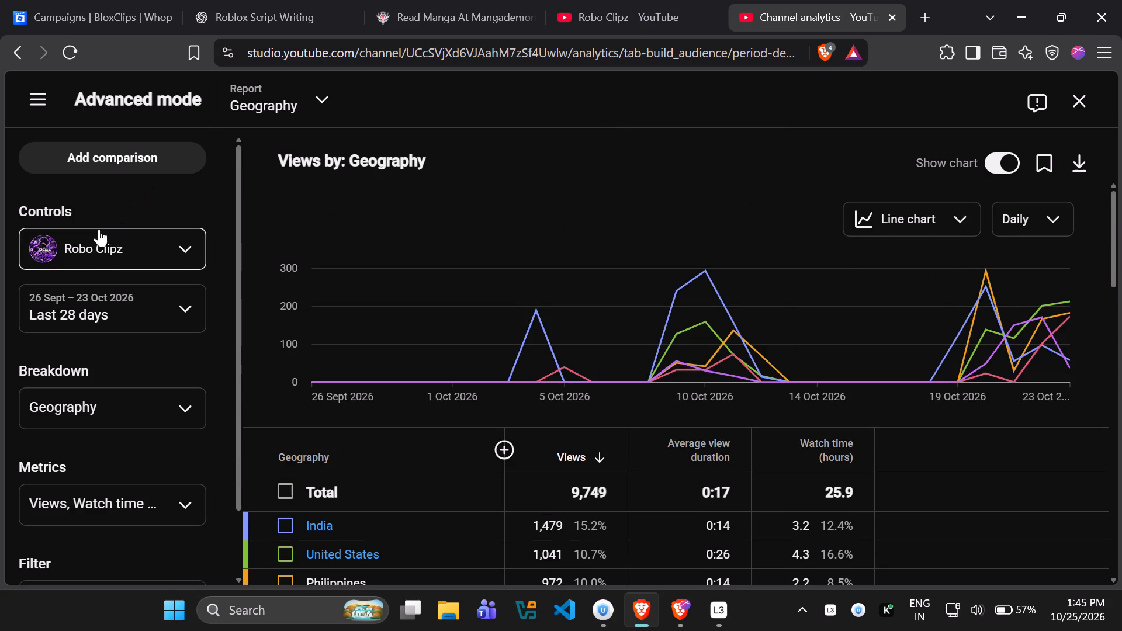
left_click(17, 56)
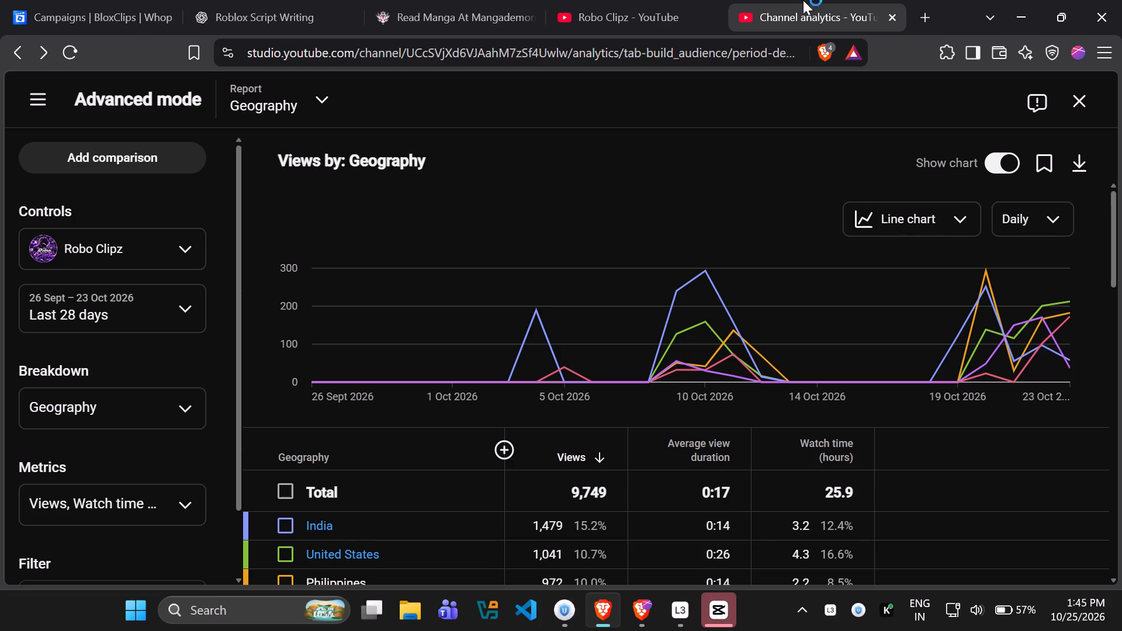
Close the Channel analytics page of YouTube Studio in the browser.
middle_click(833, 7)
Reload the Robo Clipz channel page and look through its list of Shorts.
scroll(473, 249, "down", 2)
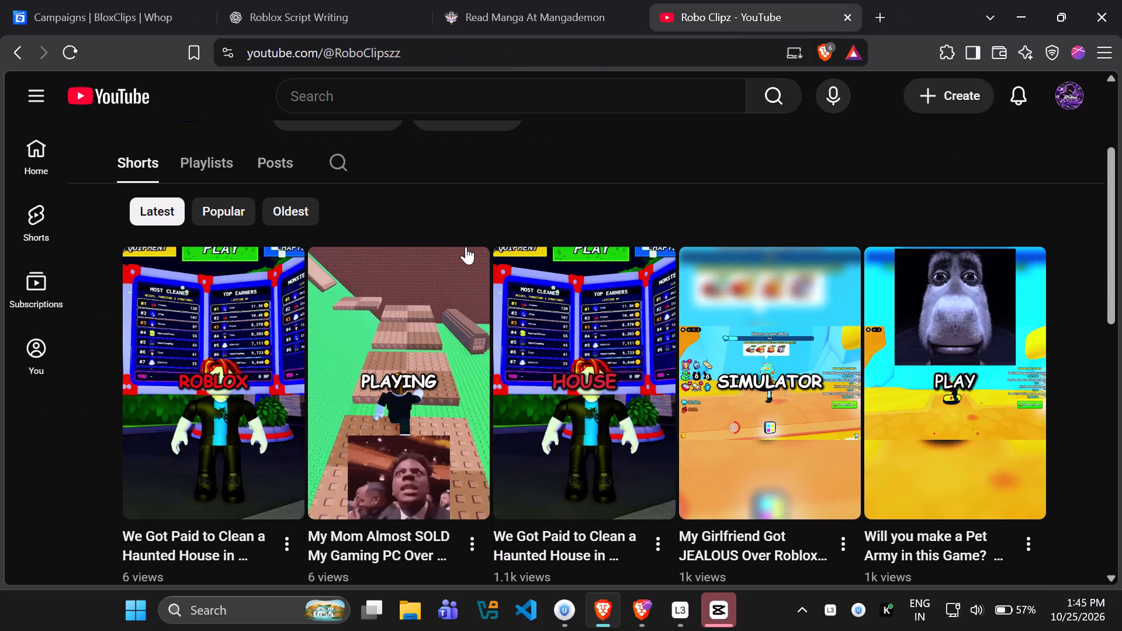
left_click(74, 58)
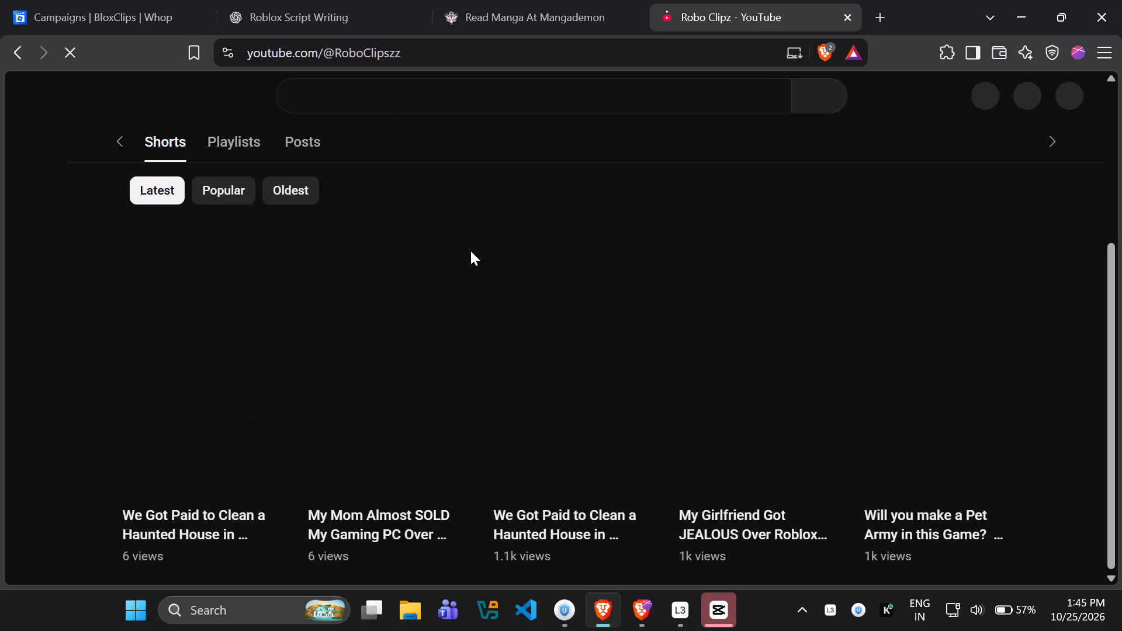
scroll(470, 251, "down", 3)
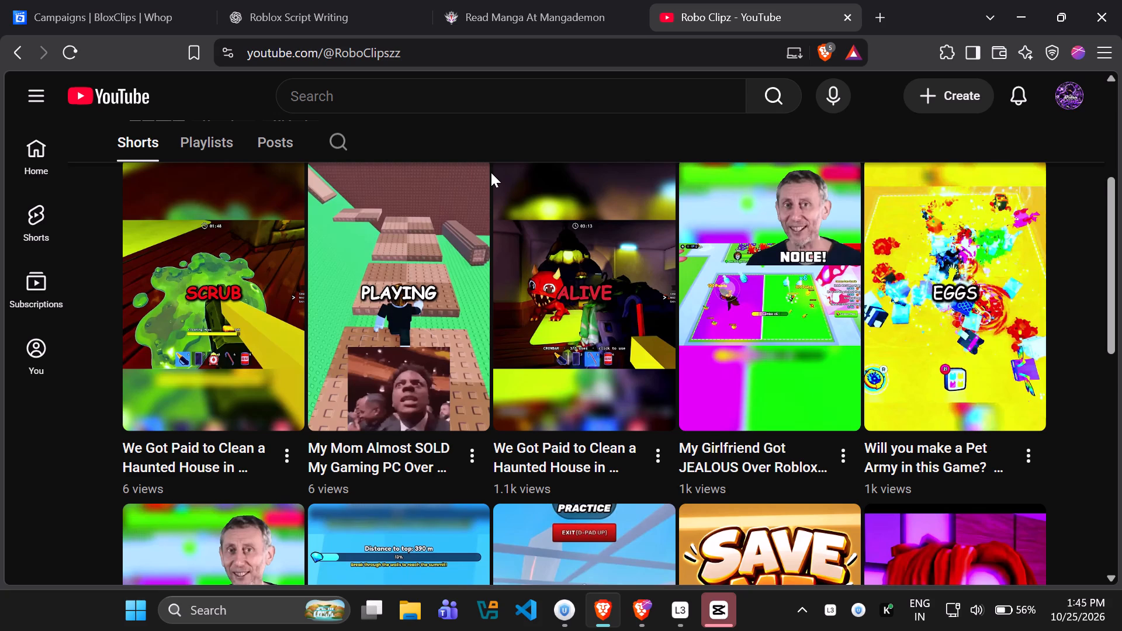
scroll(491, 172, "down", 2)
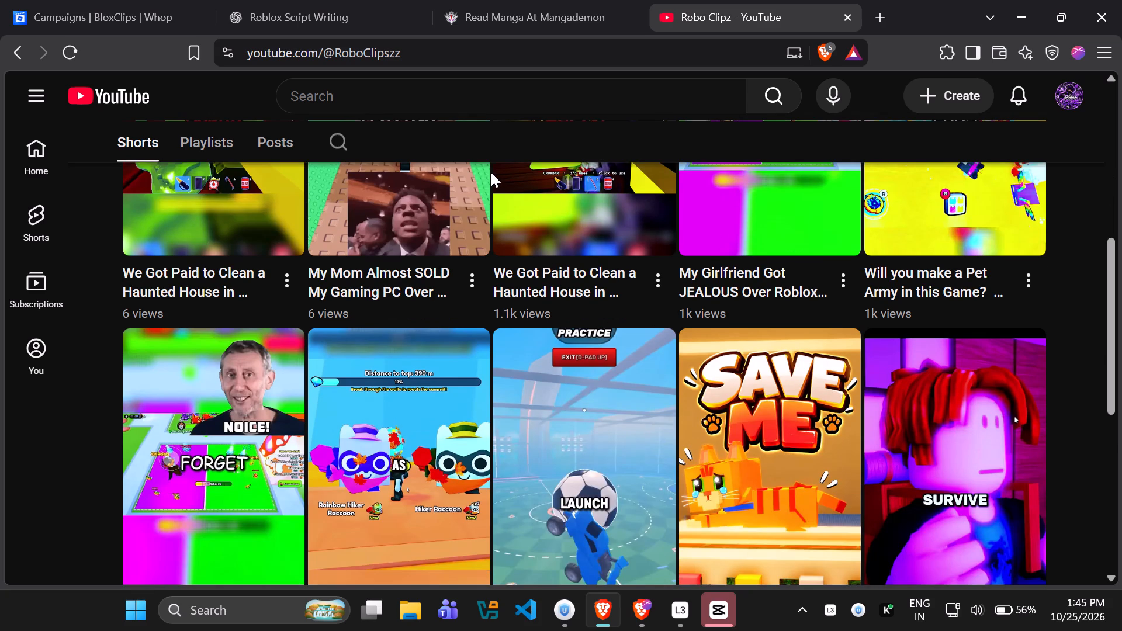
scroll(491, 172, "down", 2)
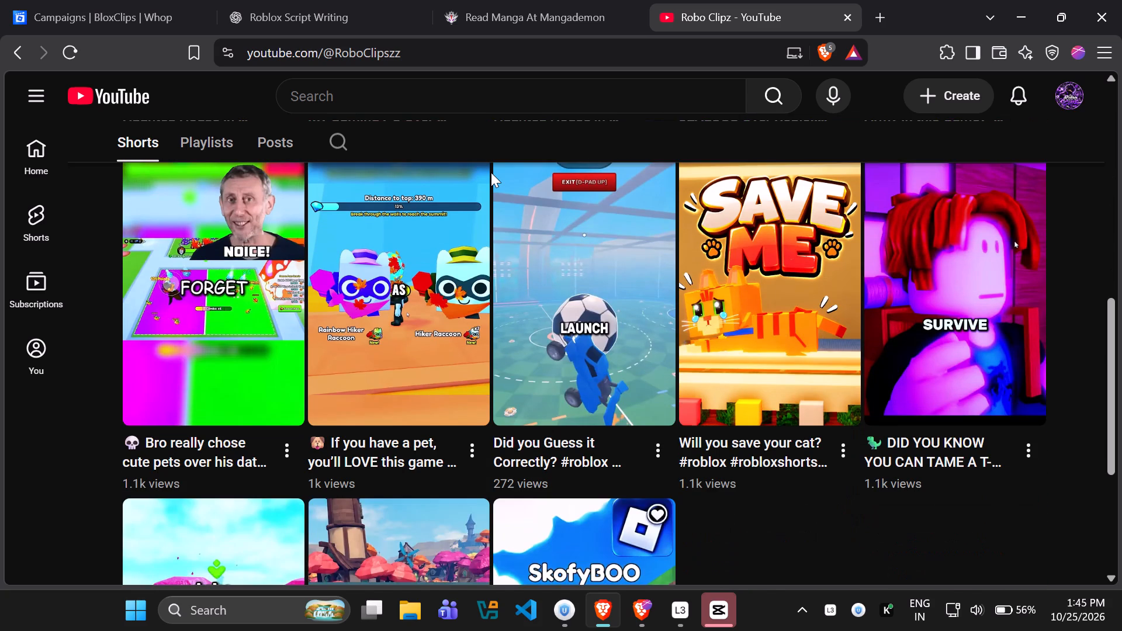
scroll(491, 172, "down", 3)
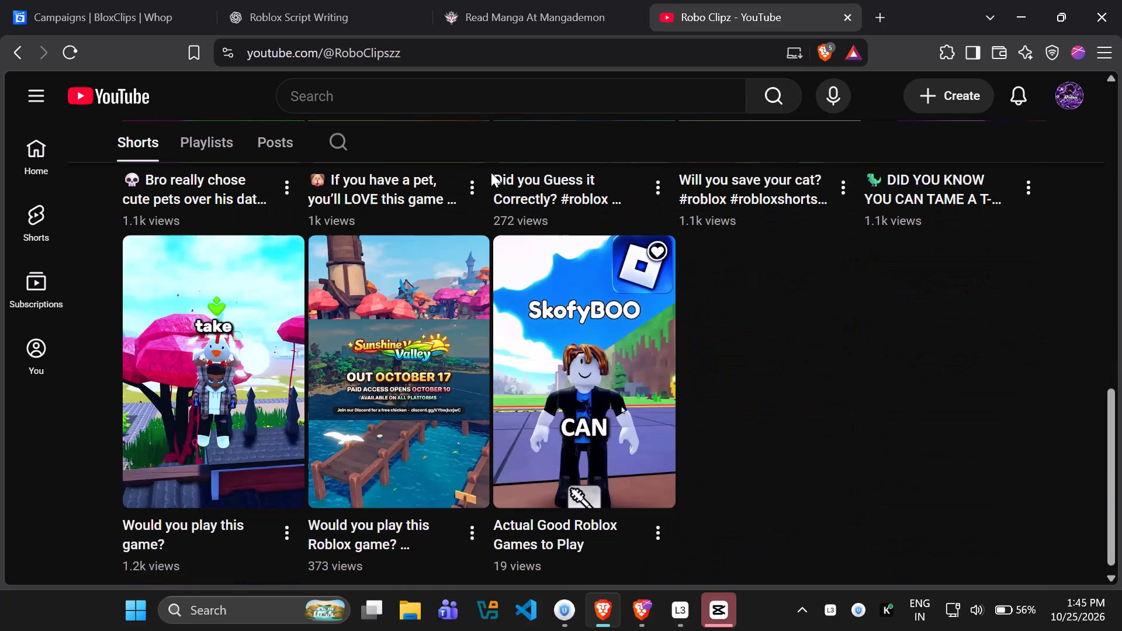
scroll(491, 172, "down", 1)
scroll(491, 172, "up", 2)
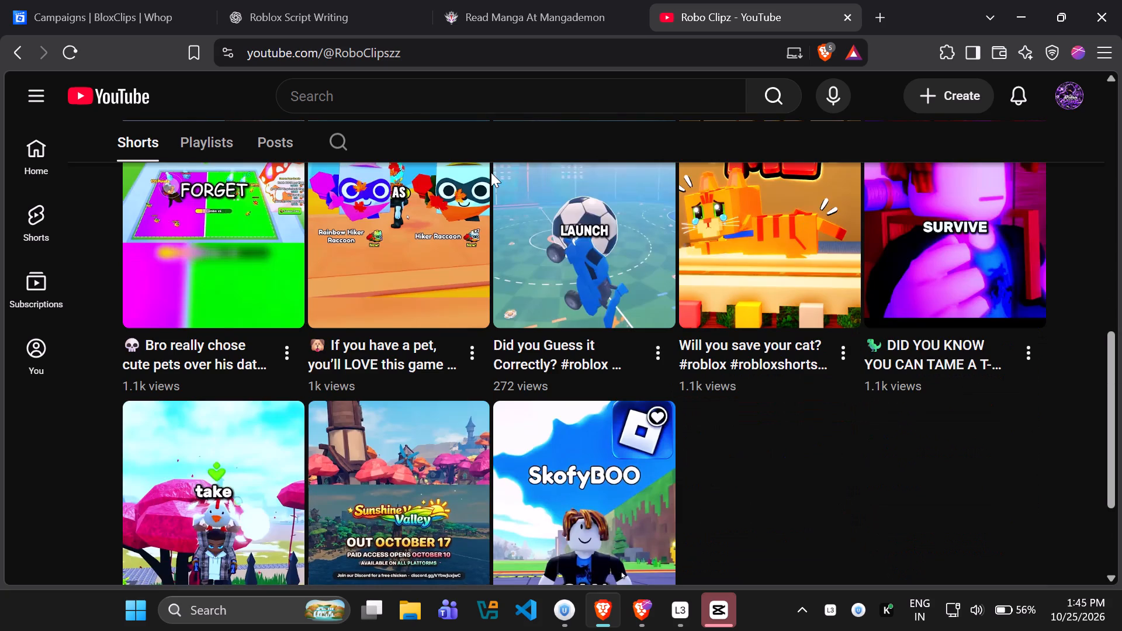
scroll(491, 172, "up", 2)
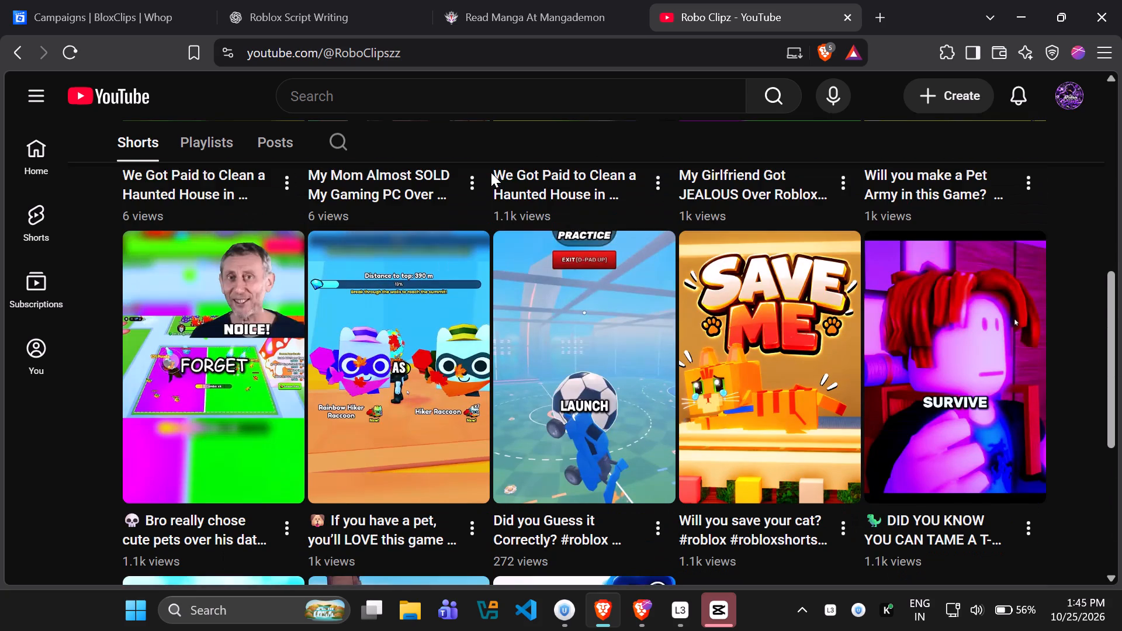
scroll(491, 172, "up", 4)
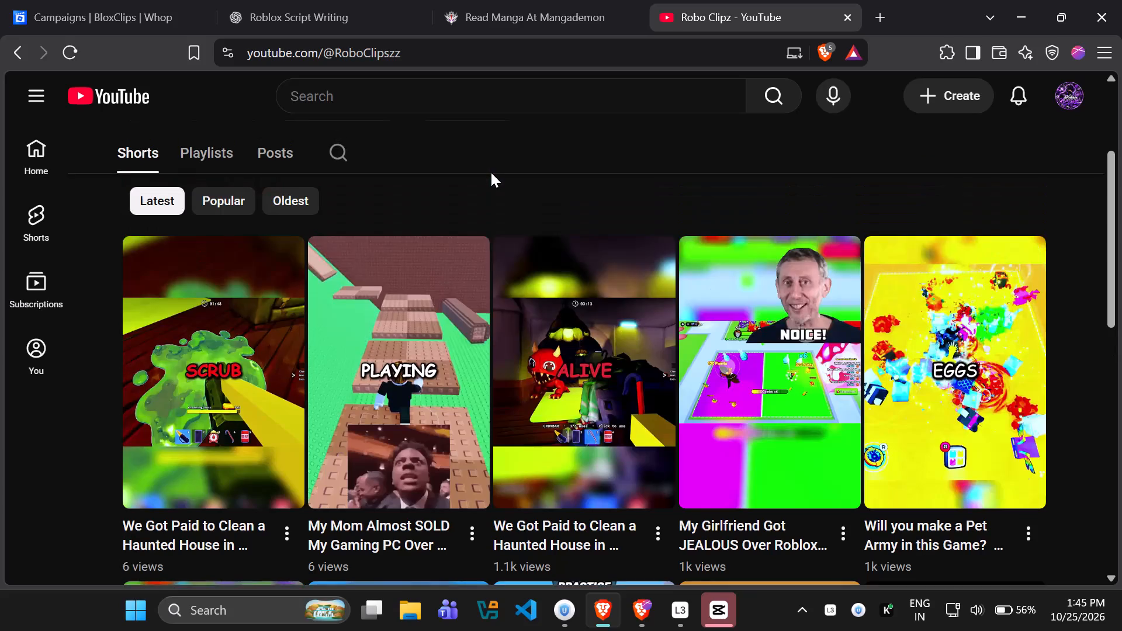
scroll(491, 172, "up", 2)
View the Robo Clipz channel's full description and details, close them and glance over the Shorts again.
left_click(563, 217)
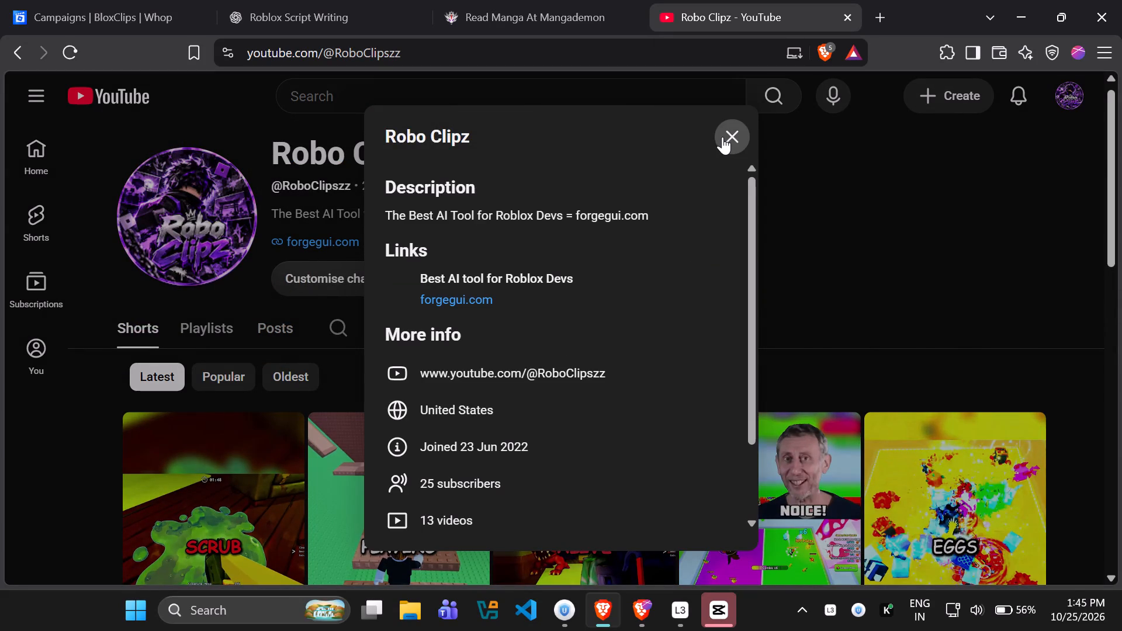
left_click(722, 137)
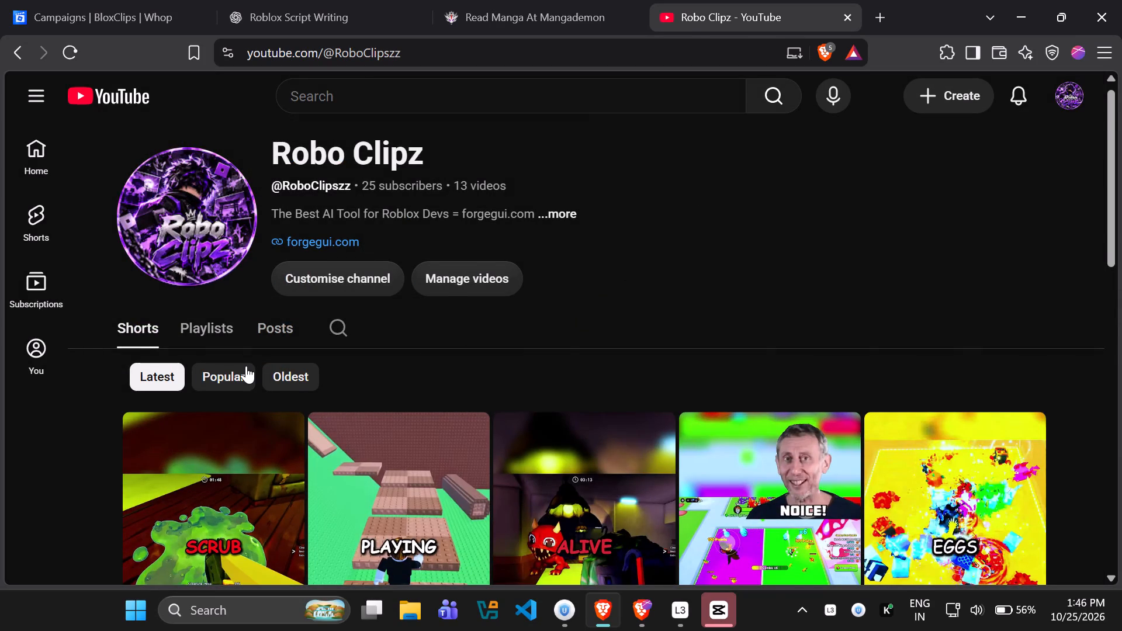
scroll(246, 366, "down", 5)
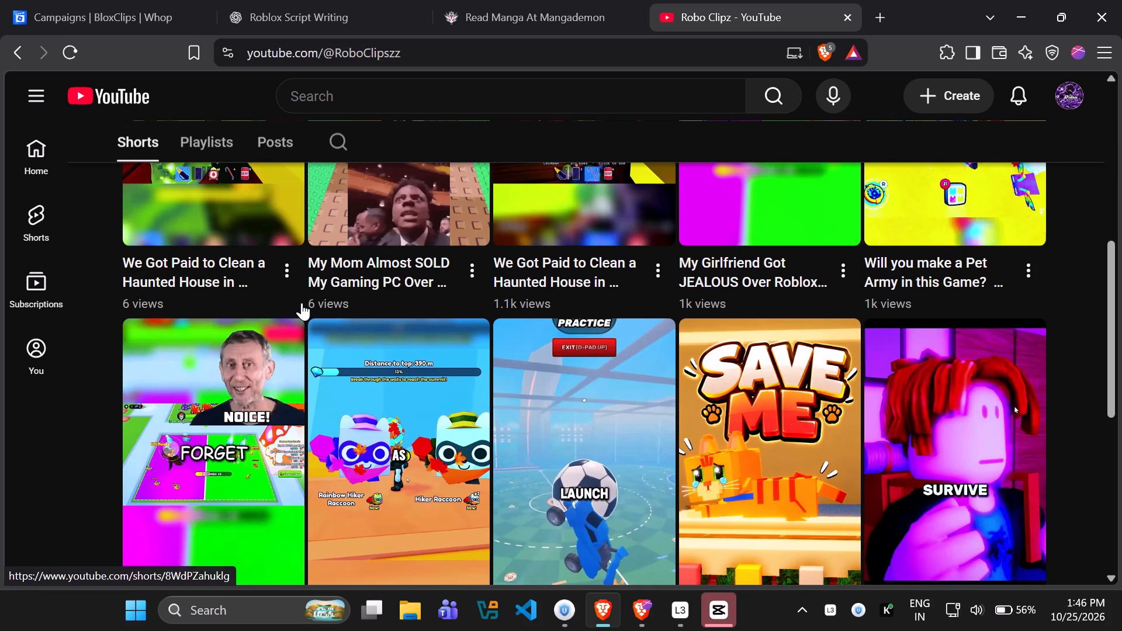
Switch to CapCut and open project 1023 from the home screen.
left_click(716, 614)
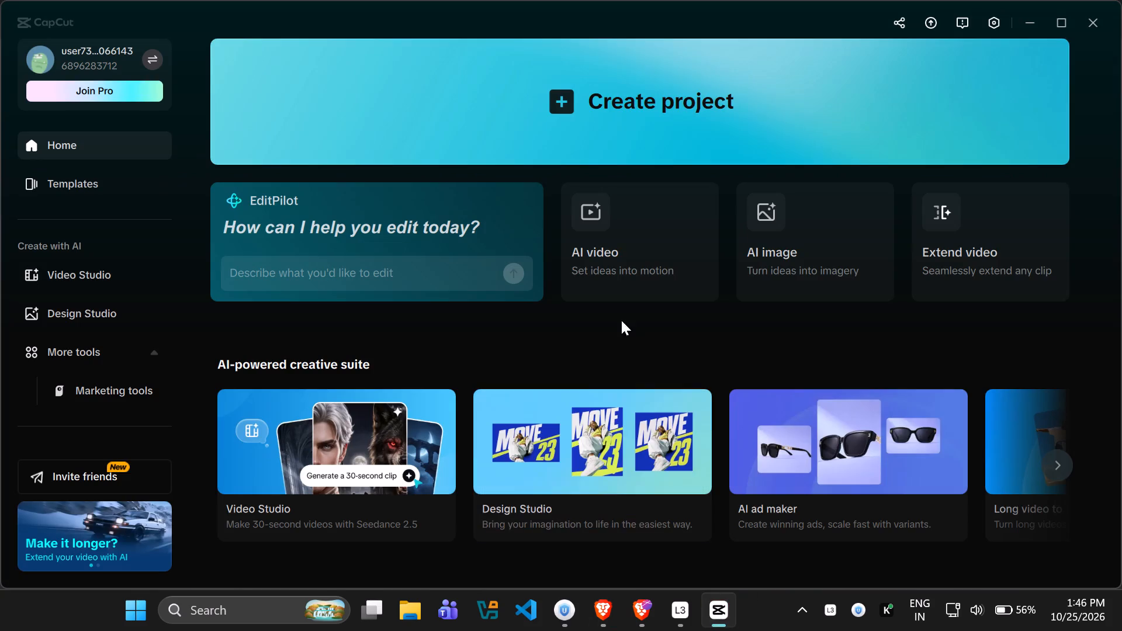
scroll(476, 369, "down", 6)
scroll(385, 397, "down", 5)
left_click(257, 315)
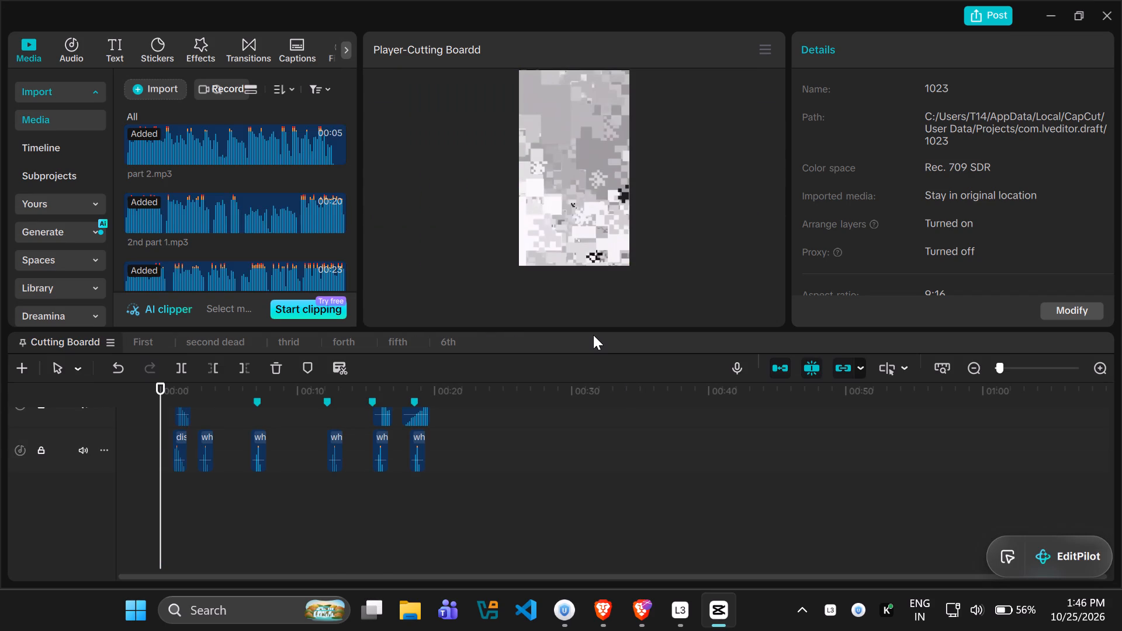
Generate English auto captions for the Cutting Boardd timeline, with no bilingual captions and with keyword highlighting and AI emojis on.
scroll(532, 456, "up", 11)
left_click(295, 34)
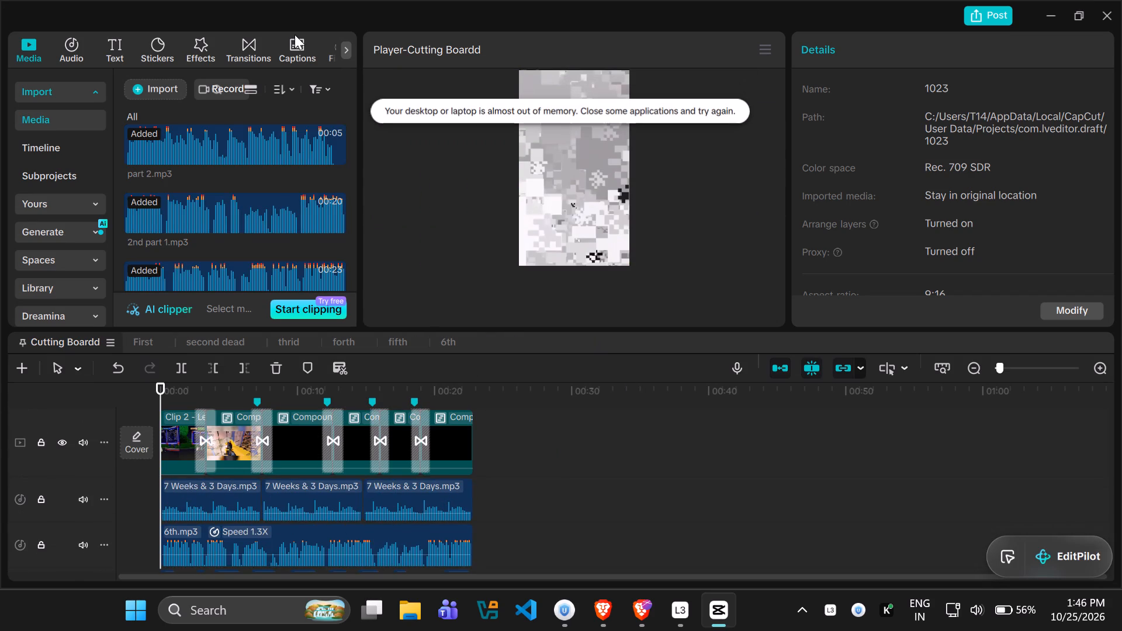
left_click(294, 42)
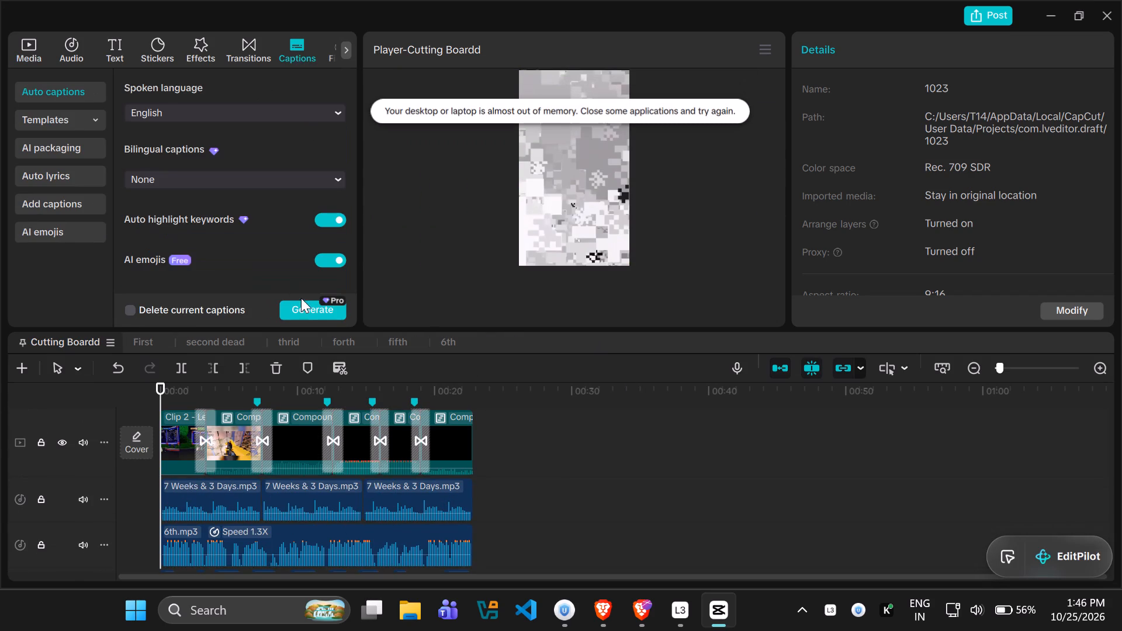
left_click(305, 311)
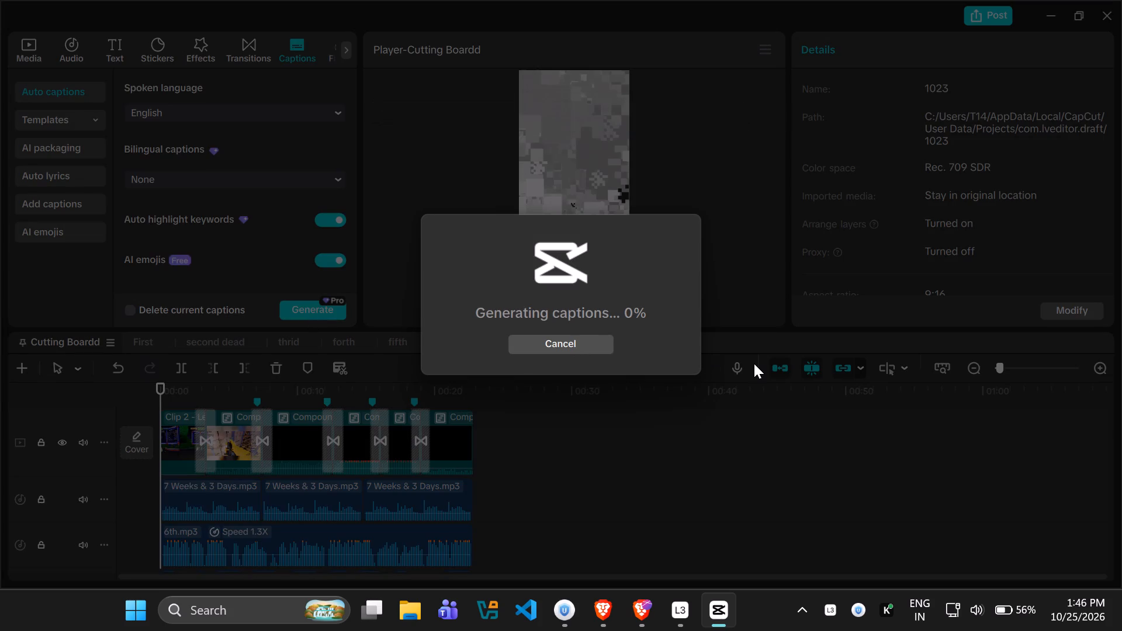
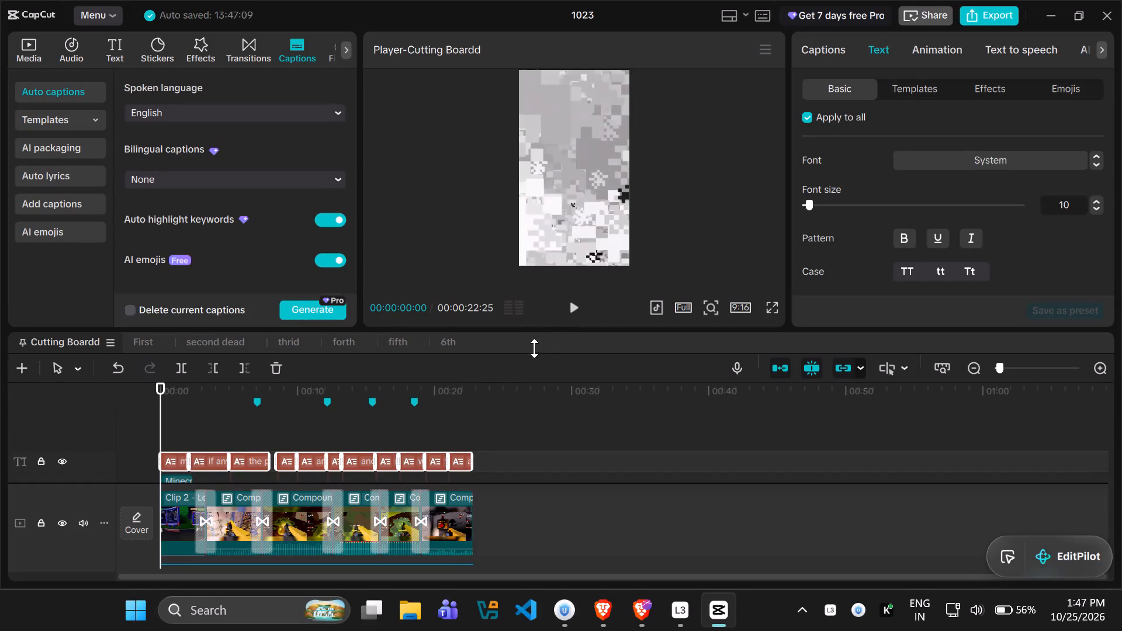
Regenerate the English auto captions with keyword highlighting and AI emojis off, deleting the current captions.
left_click(576, 311)
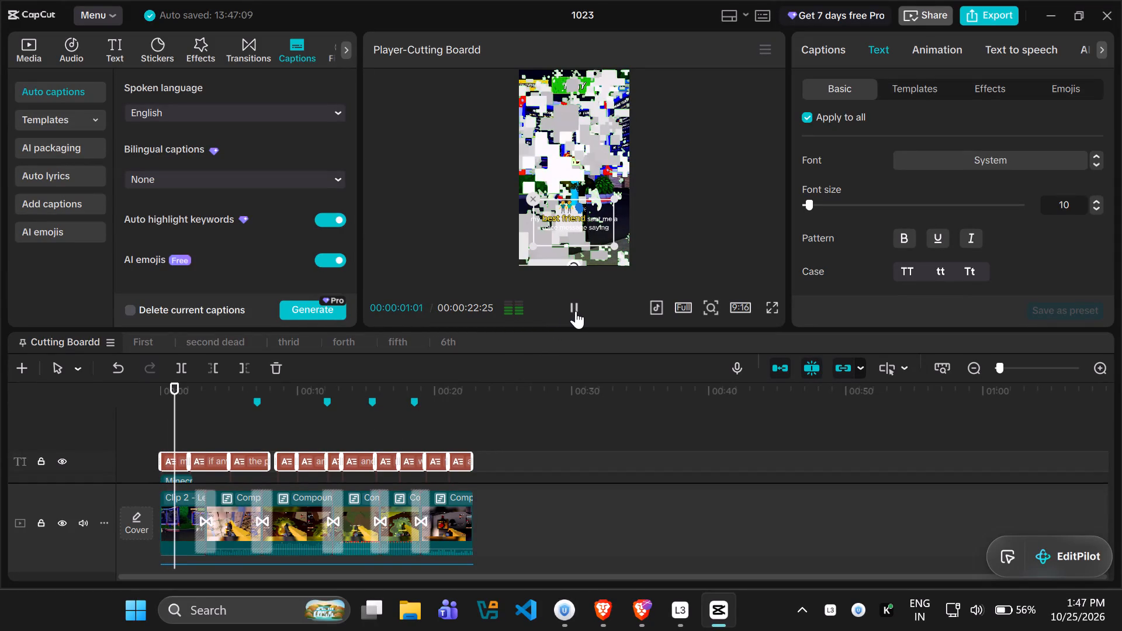
left_click(576, 311)
left_click(326, 218)
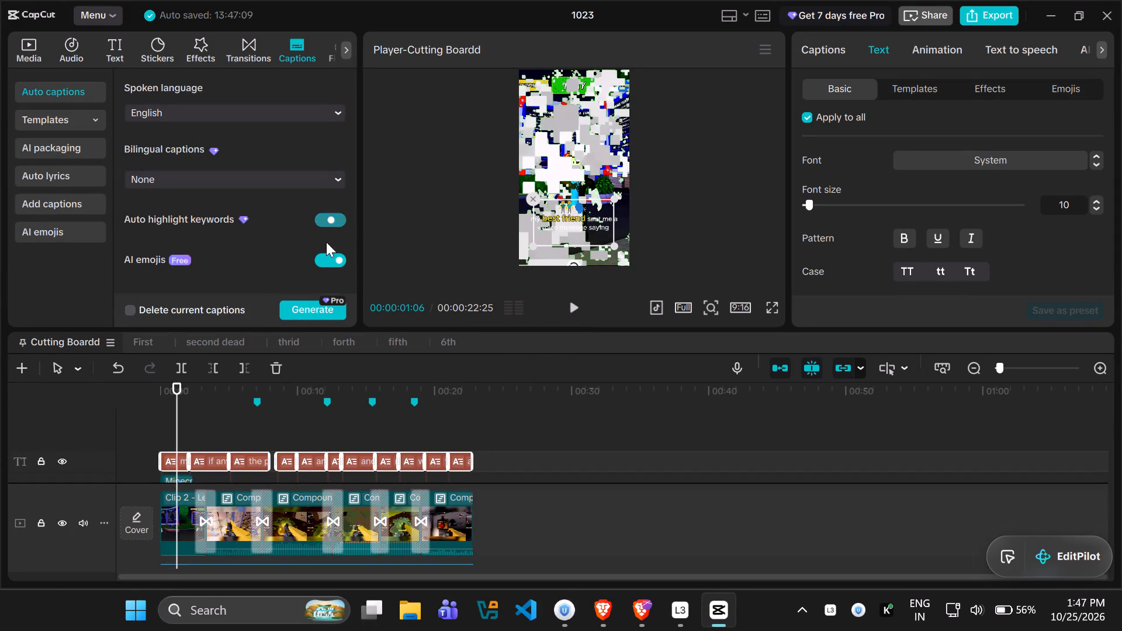
left_click(324, 255)
left_click(126, 308)
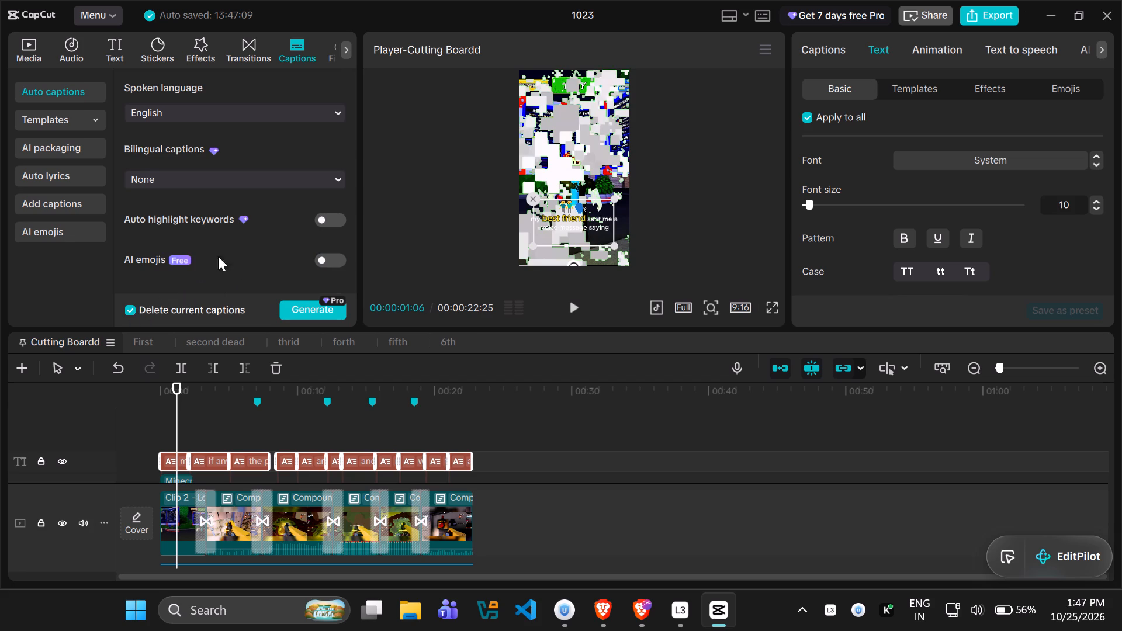
left_click(307, 310)
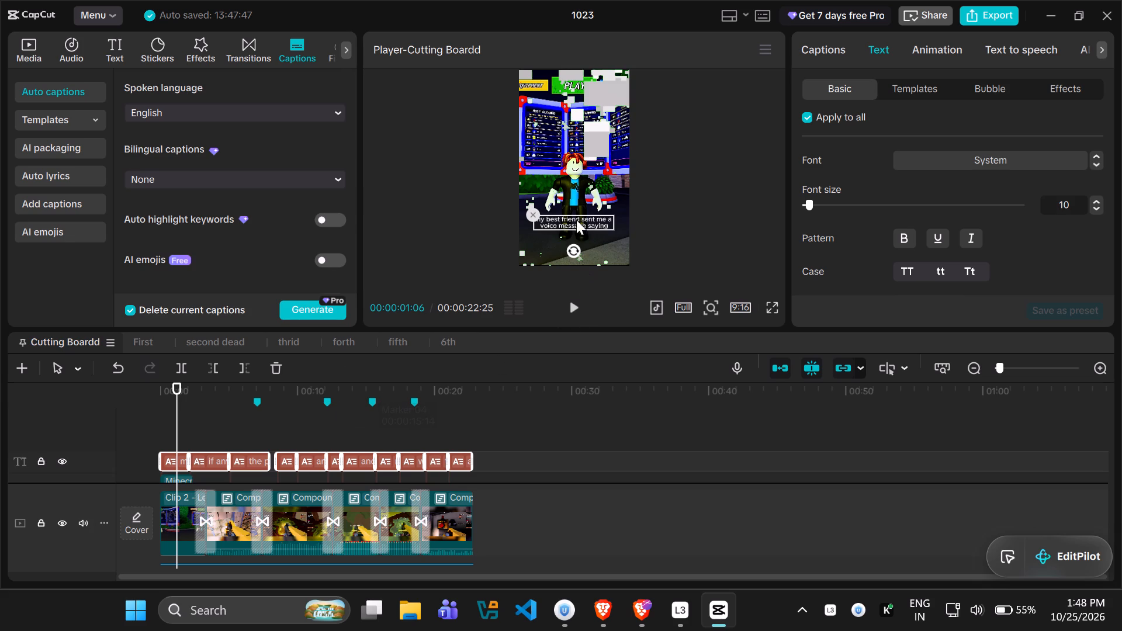
Move the captions up from the lower part of the frame to about mid-frame, centred horizontally.
left_click_drag(576, 220, 576, 163)
left_click_drag(580, 218, 580, 214)
left_click_drag(580, 214, 580, 193)
left_click_drag(570, 224, 570, 203)
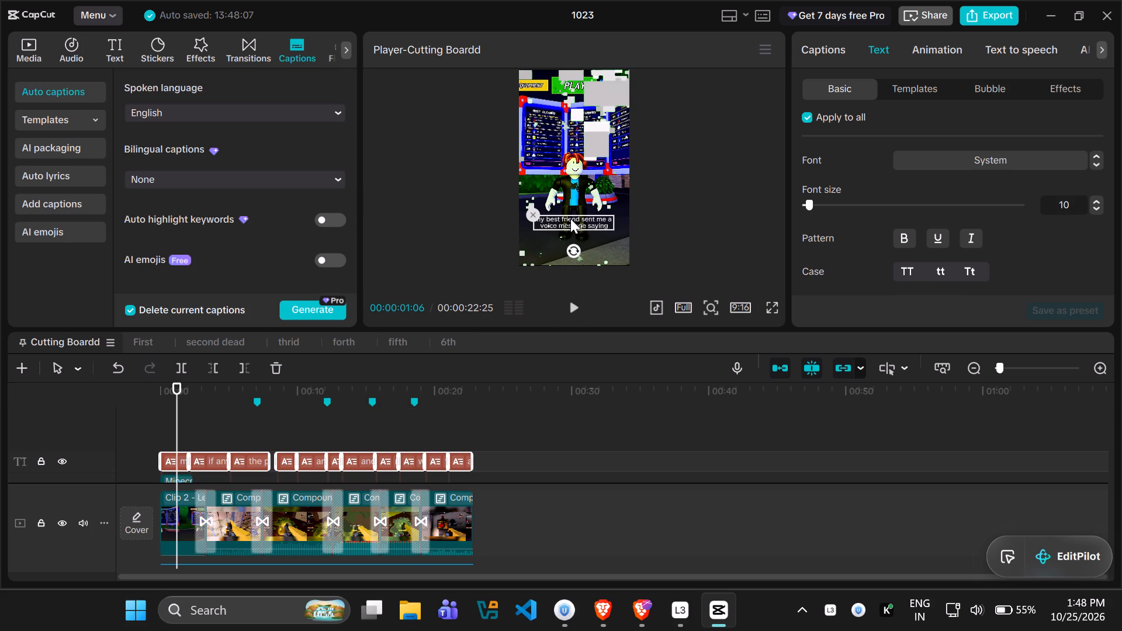
double_click(570, 220)
left_click_drag(570, 220, 571, 164)
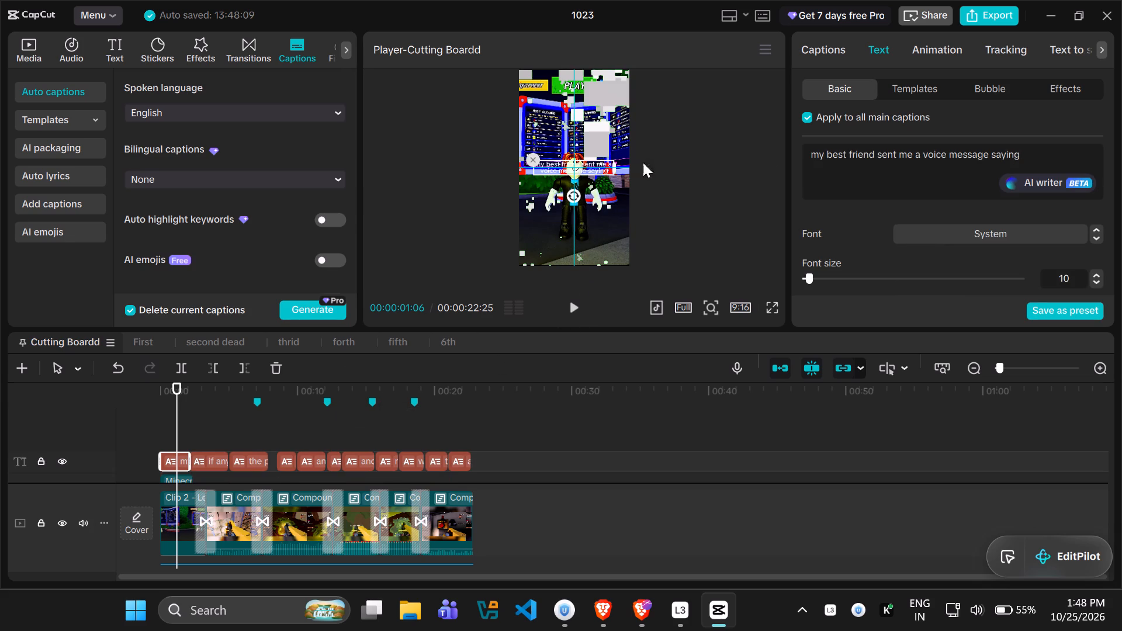
Set all main captions to the Comic Sans MS Bold font at size 17.
left_click(1009, 226)
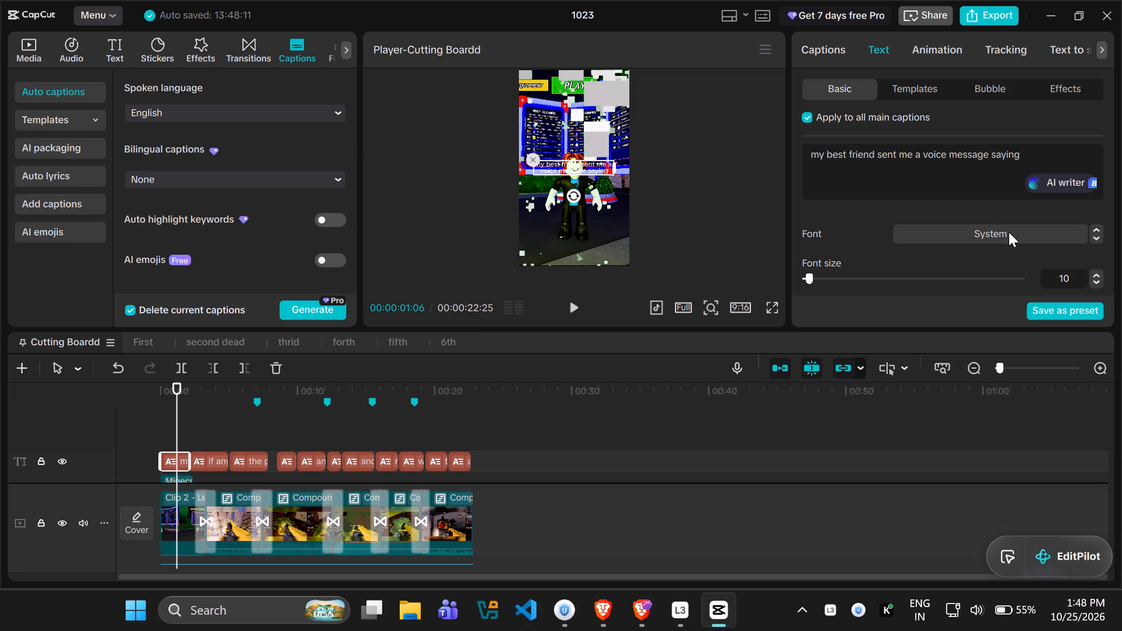
left_click(981, 199)
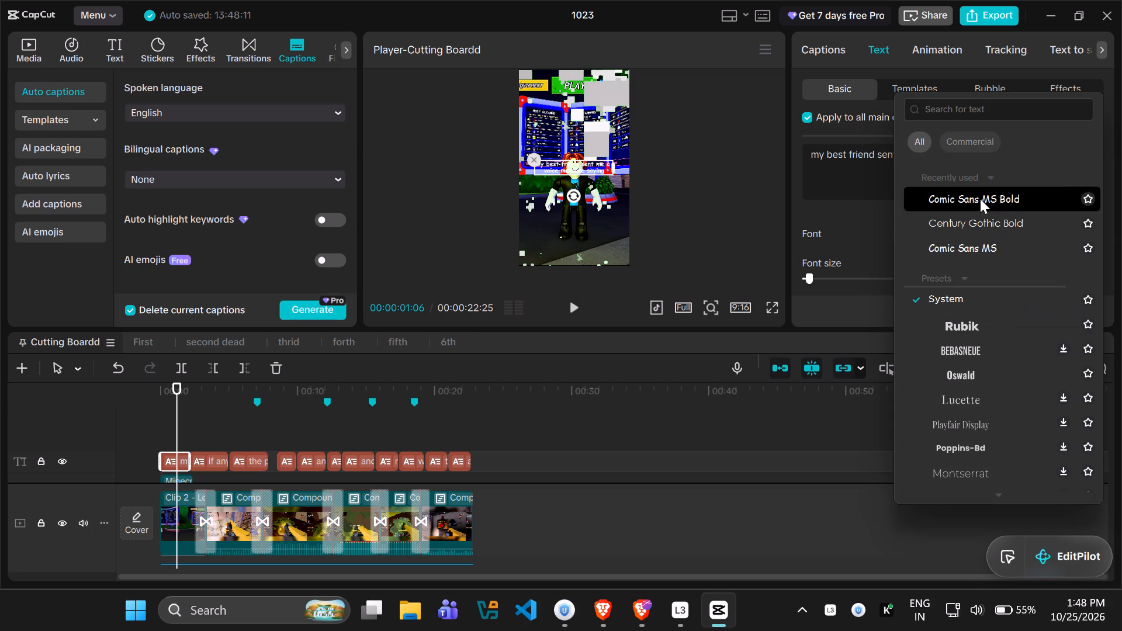
left_click(839, 229)
triple_click(1094, 271)
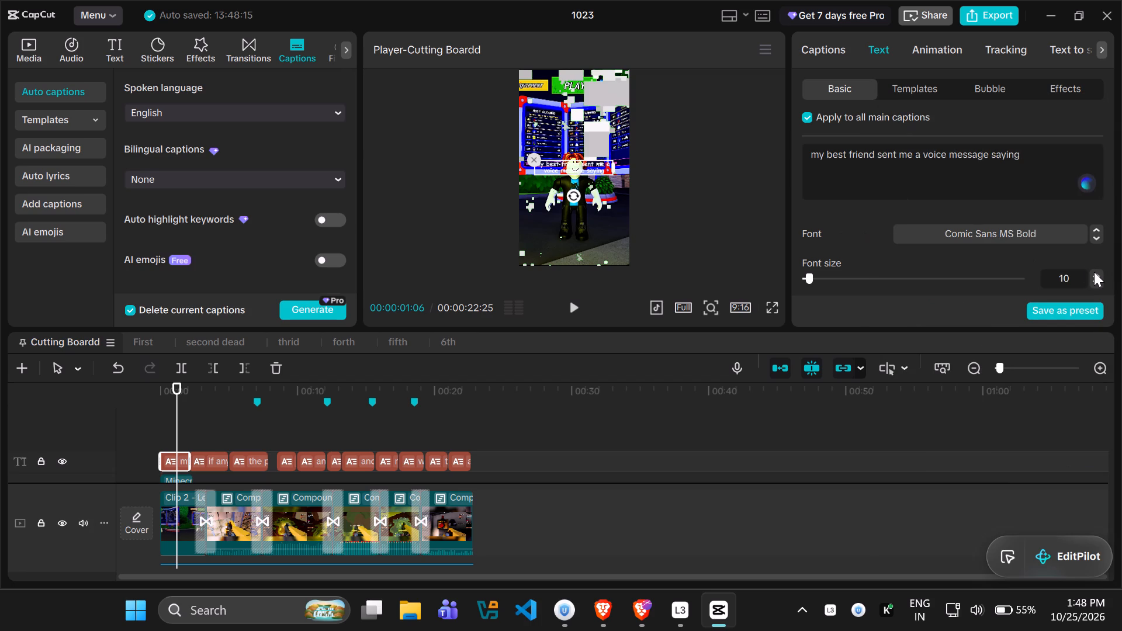
triple_click(1094, 273)
double_click(1094, 273)
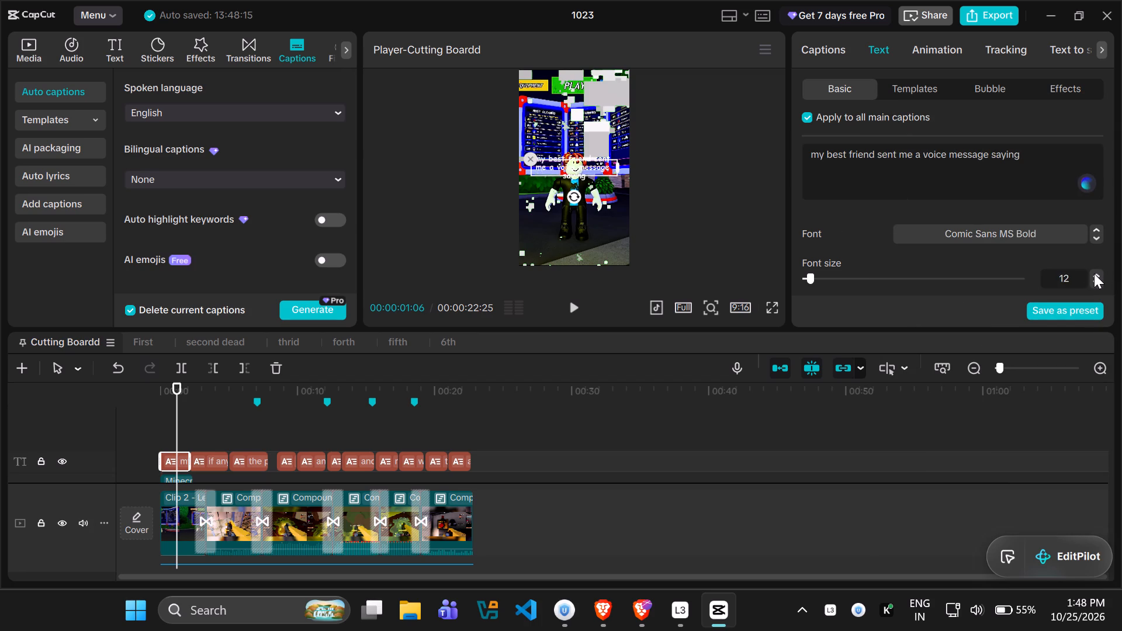
left_click(1094, 273)
left_click(1094, 273)
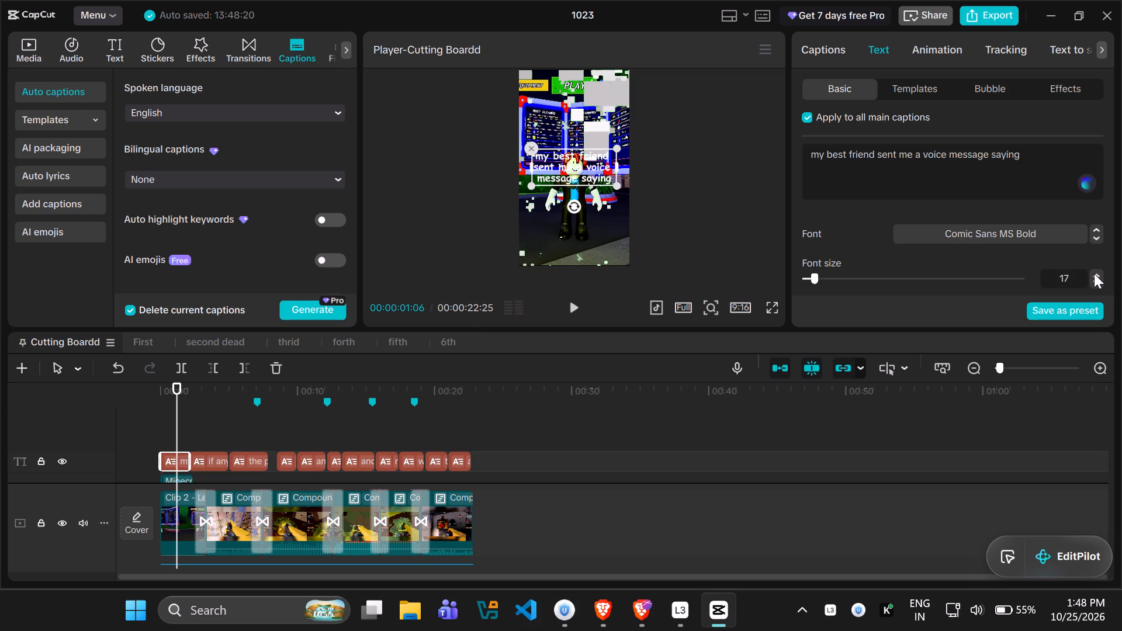
Make all main captions bold and uppercase.
scroll(988, 262, "down", 1)
left_click(899, 235)
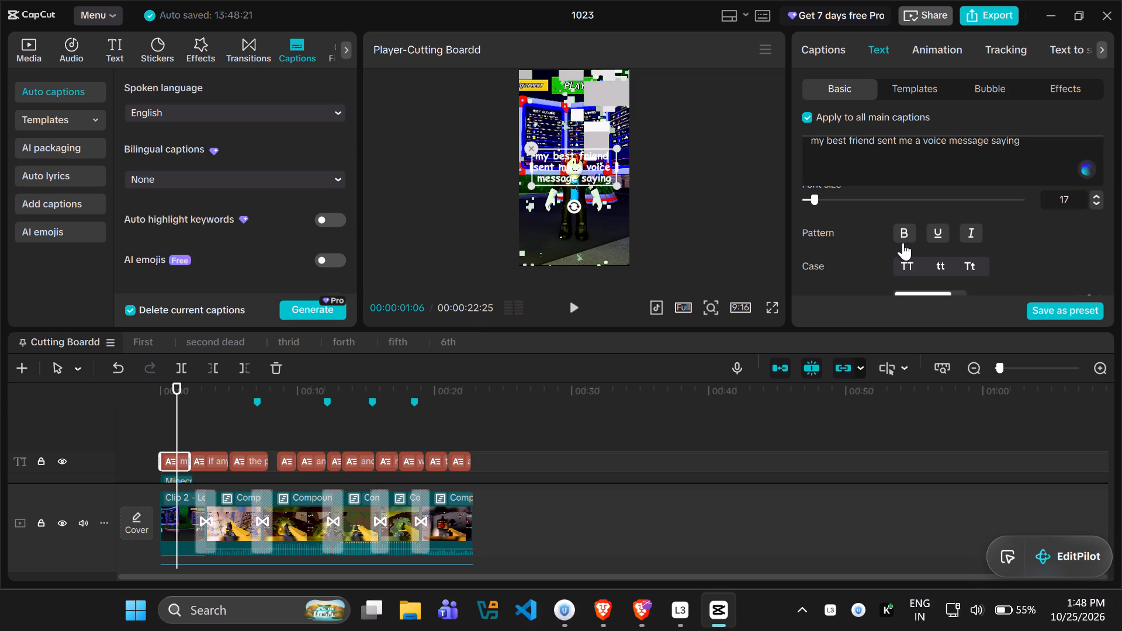
left_click(909, 266)
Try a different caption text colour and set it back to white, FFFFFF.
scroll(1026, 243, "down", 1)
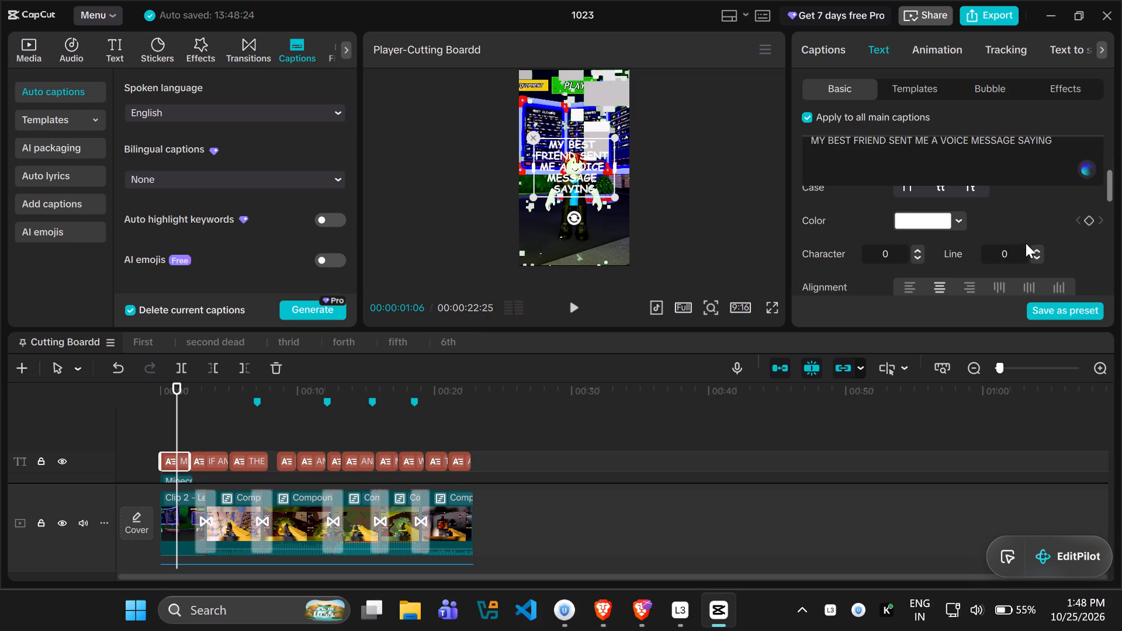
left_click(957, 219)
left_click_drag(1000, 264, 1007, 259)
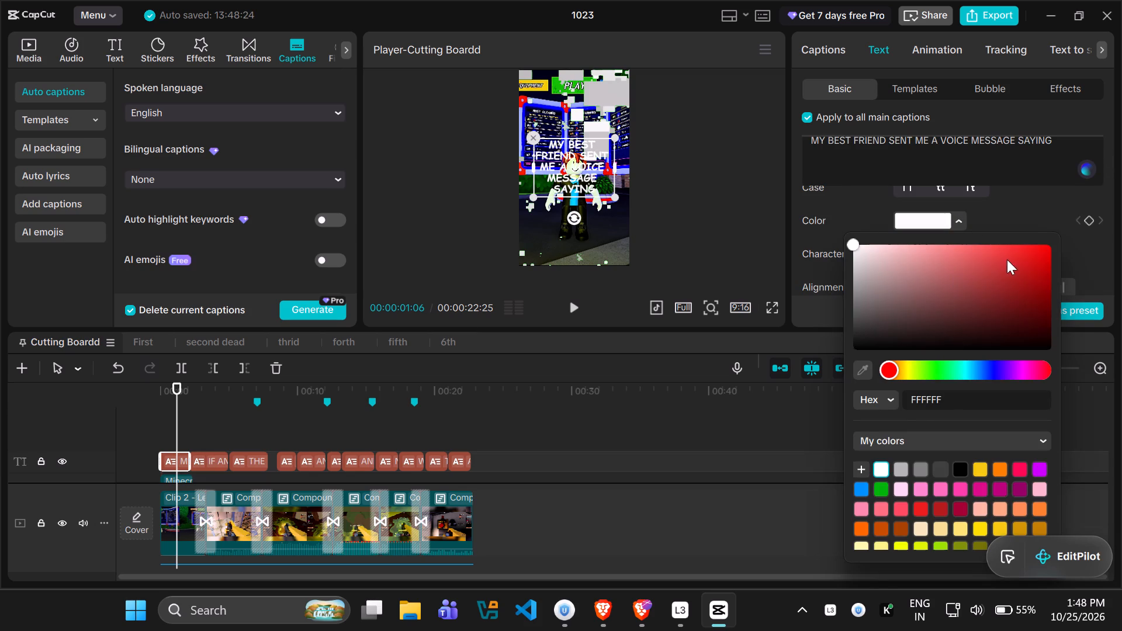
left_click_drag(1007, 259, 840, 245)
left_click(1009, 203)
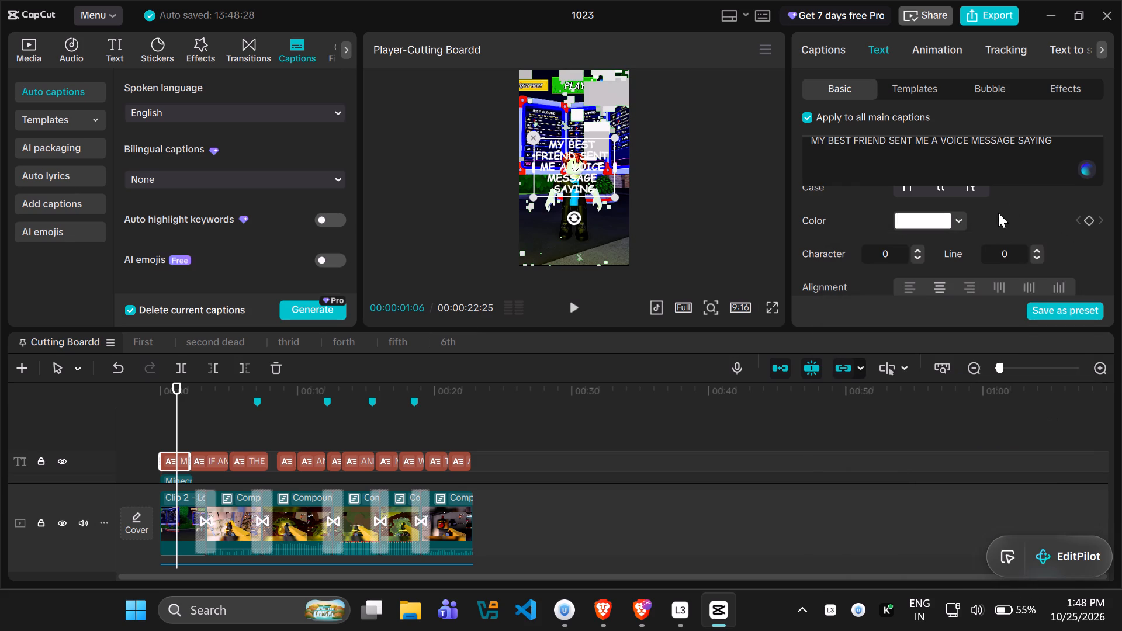
Apply the white preset style with a black outline to all main captions.
scroll(983, 231, "down", 2)
left_click(861, 214)
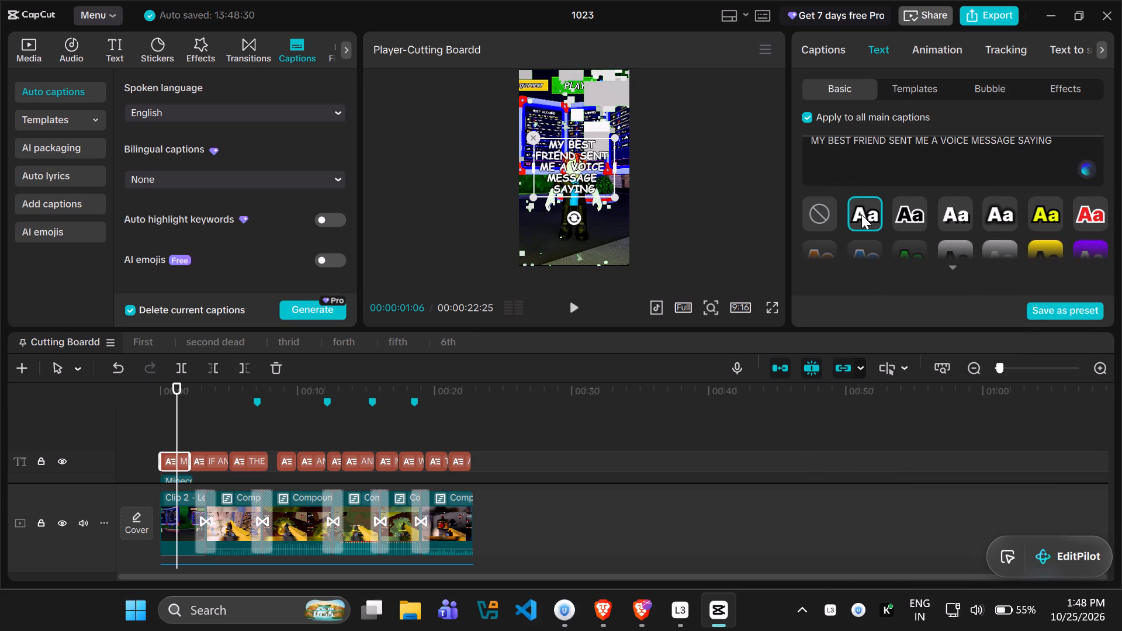
Enable a black shadow on all main captions.
scroll(862, 214, "down", 3)
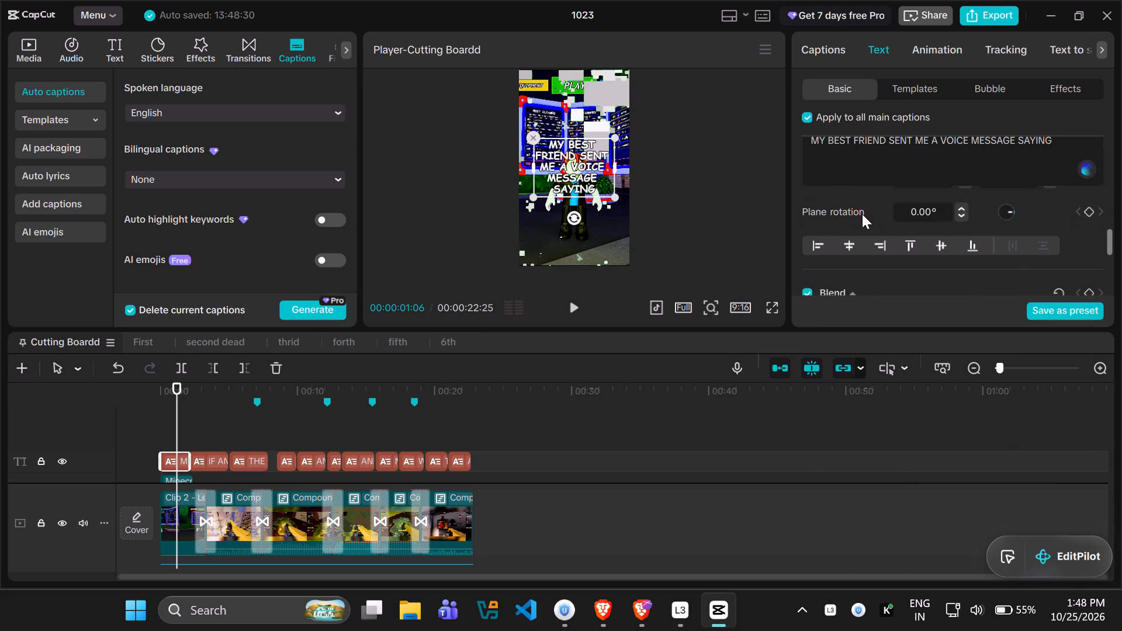
scroll(862, 214, "down", 5)
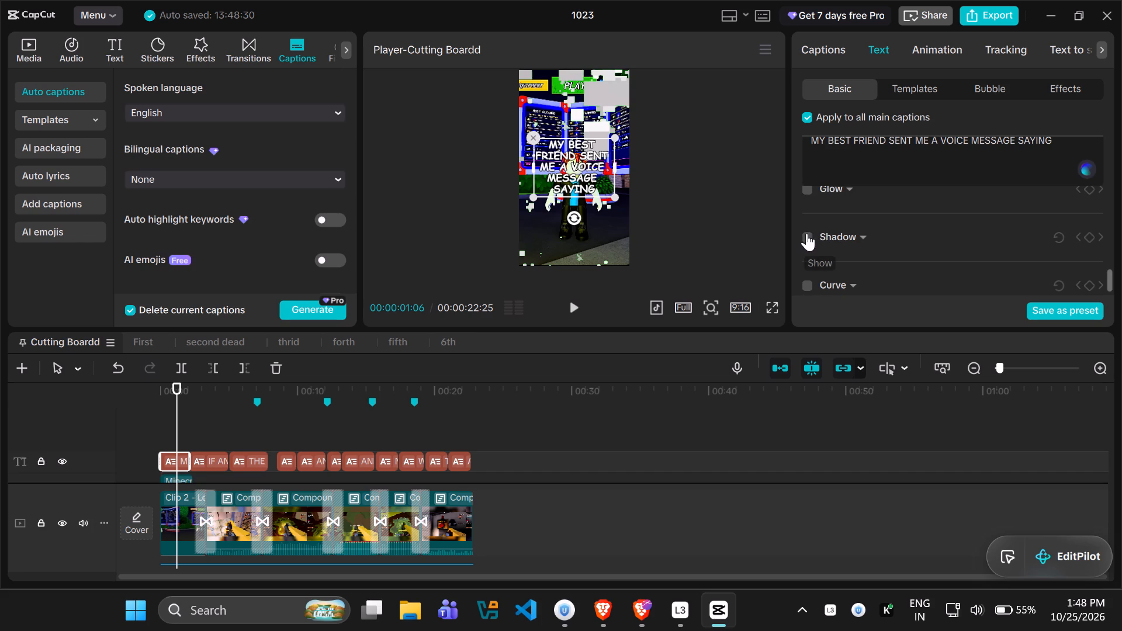
left_click(803, 233)
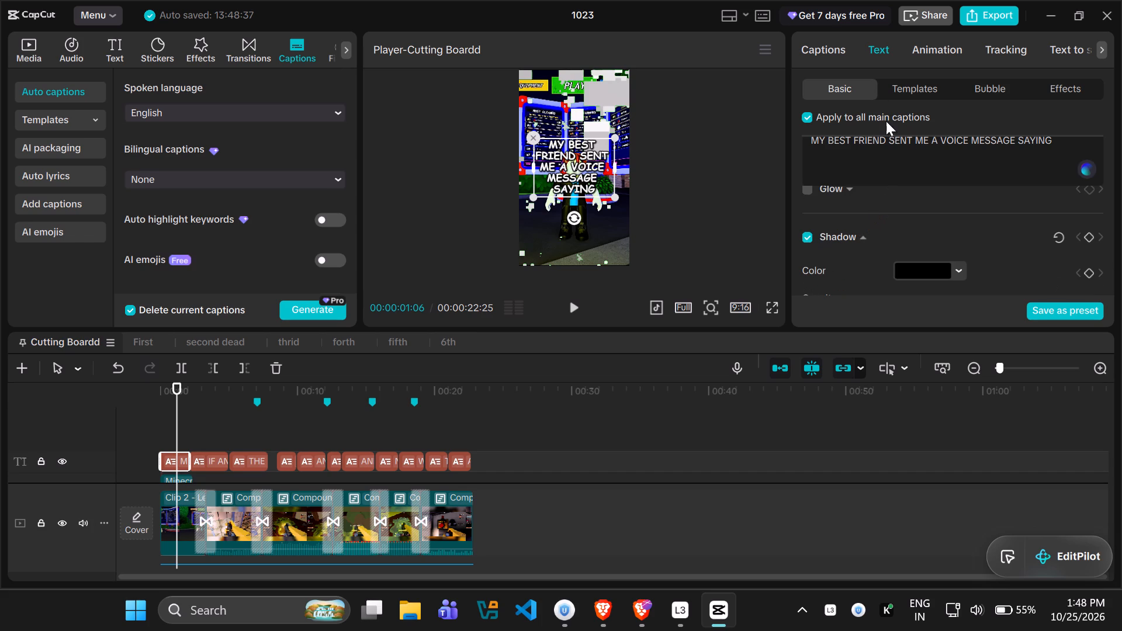
Automatically highlight the keywords throughout the caption list.
left_click(827, 53)
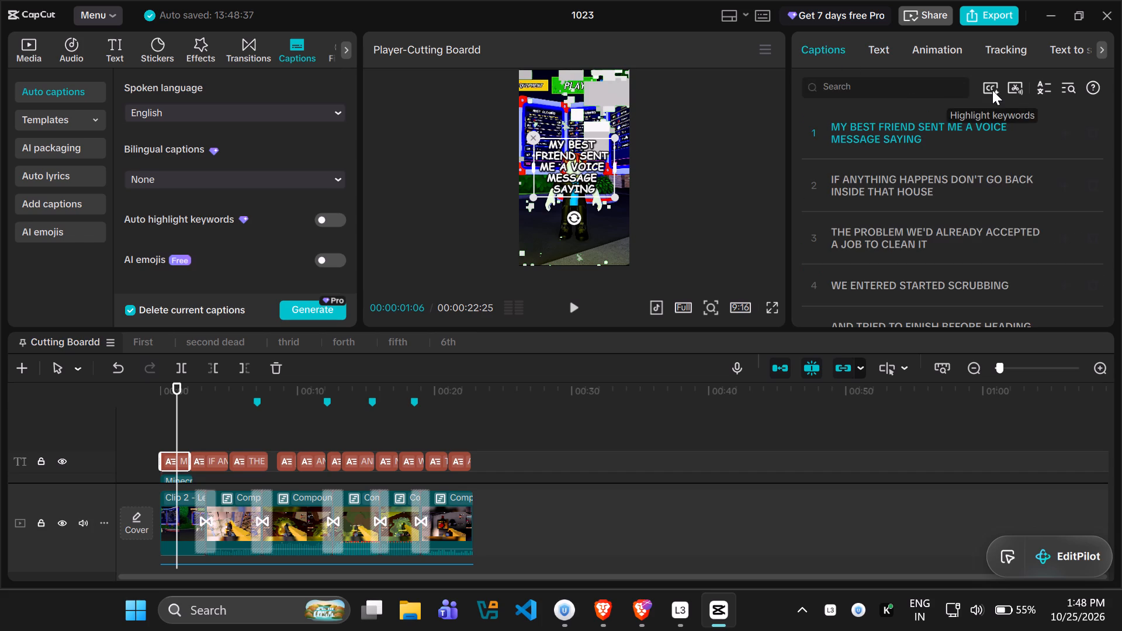
left_click(992, 90)
left_click(939, 312)
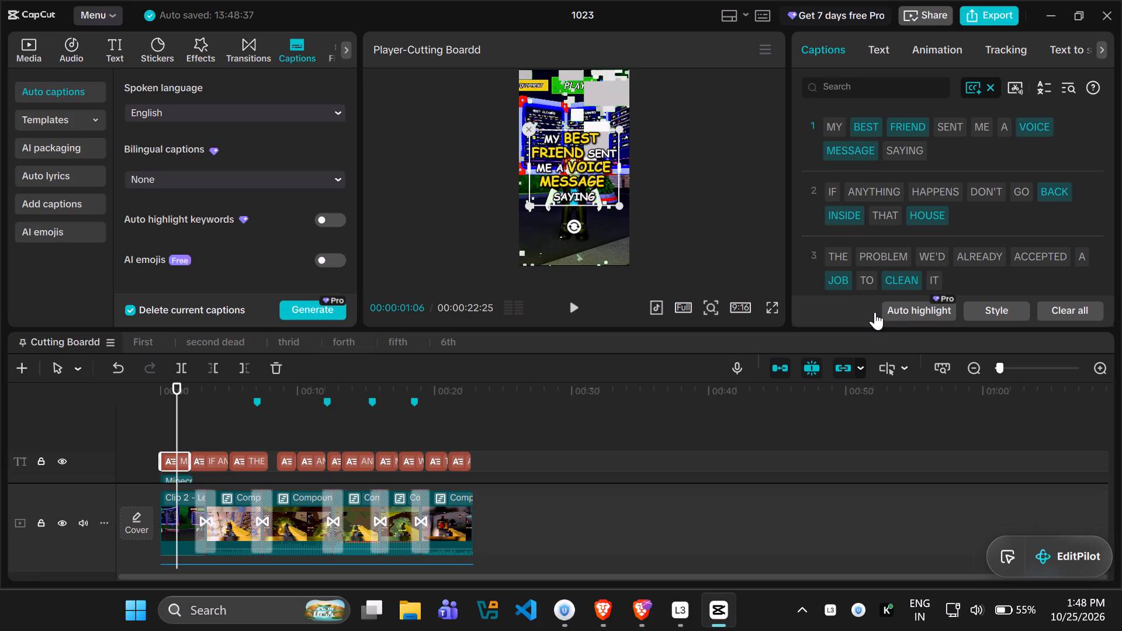
Set the highlighted keywords' font size to 17.
left_click(992, 306)
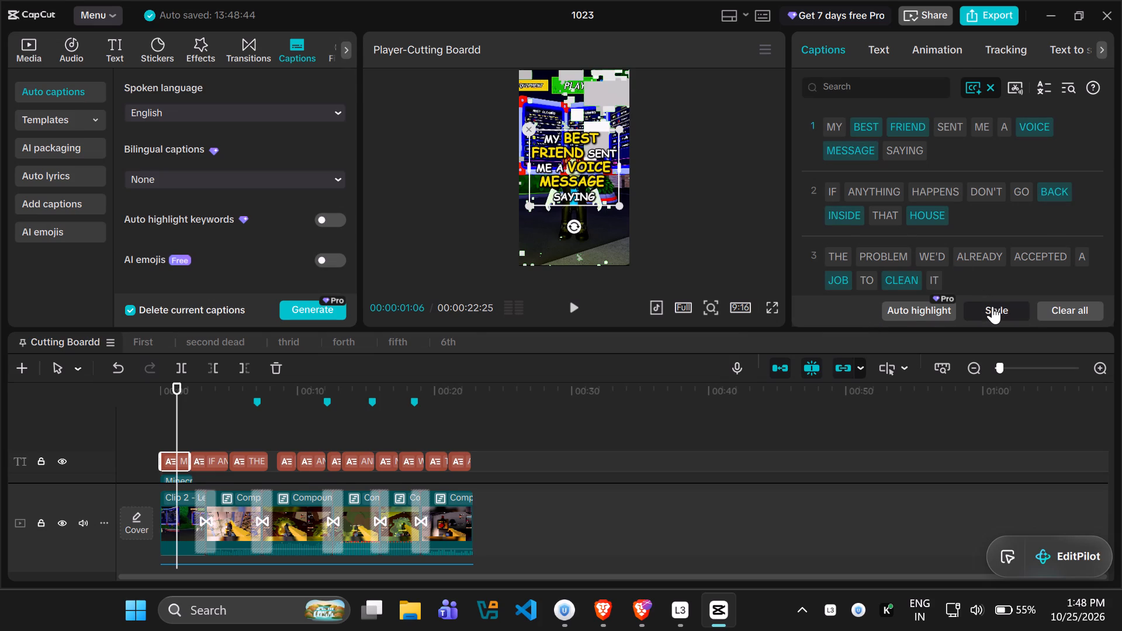
triple_click(1003, 225)
left_click(1003, 225)
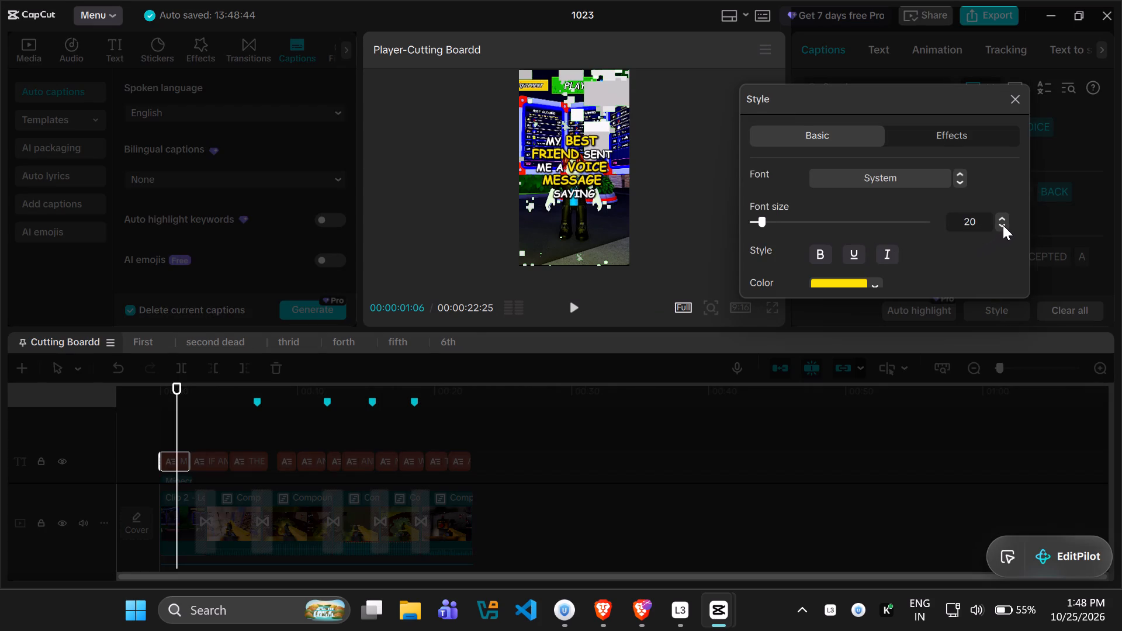
left_click(1003, 225)
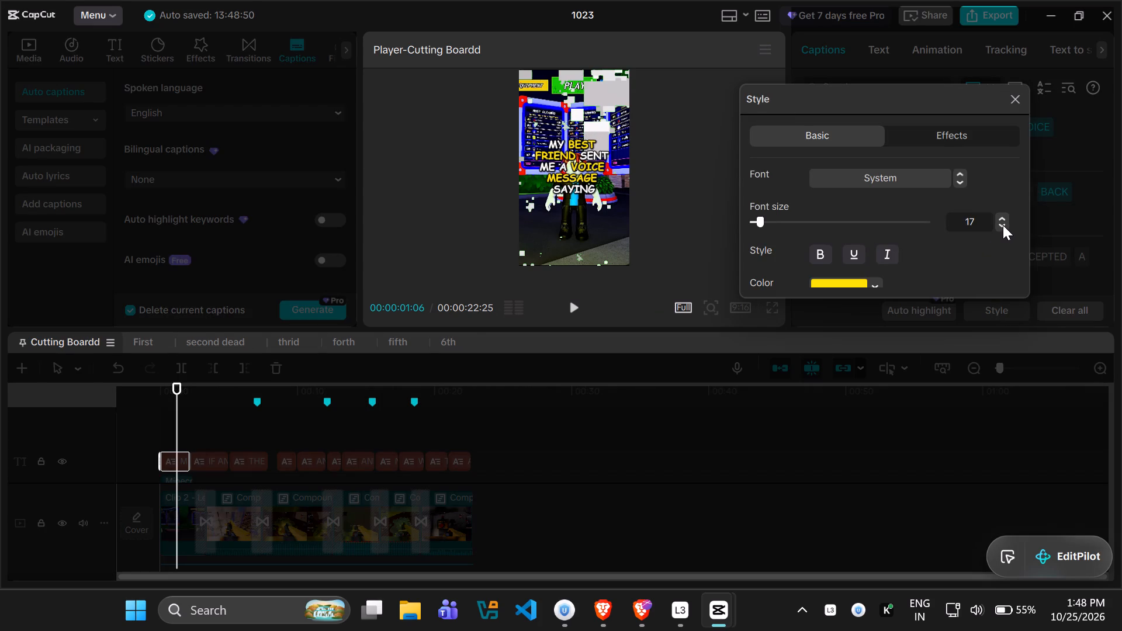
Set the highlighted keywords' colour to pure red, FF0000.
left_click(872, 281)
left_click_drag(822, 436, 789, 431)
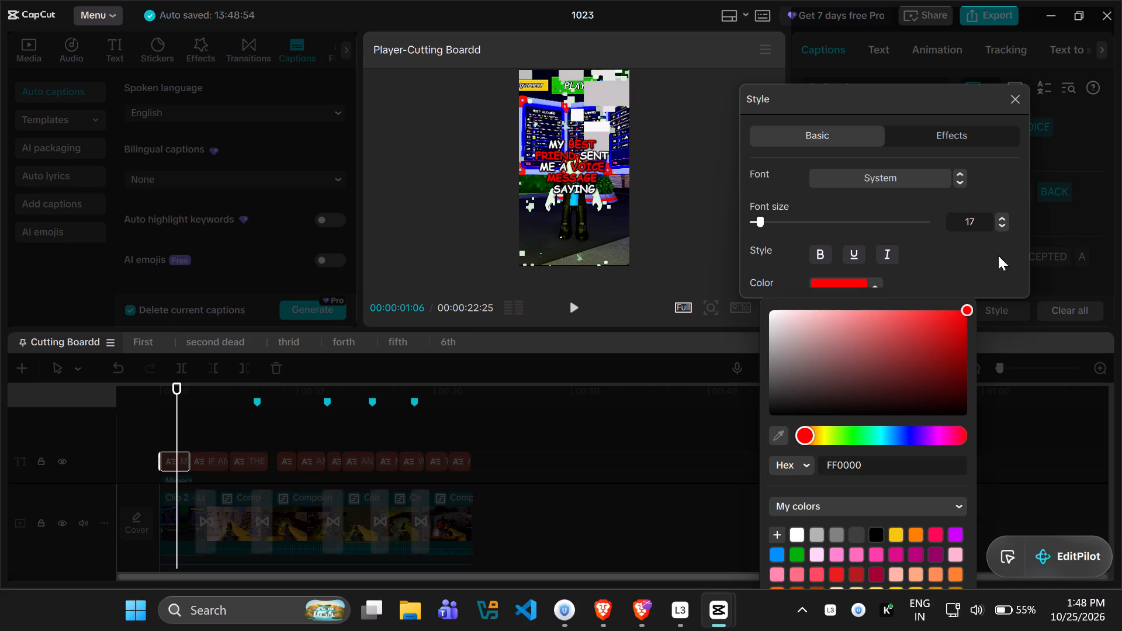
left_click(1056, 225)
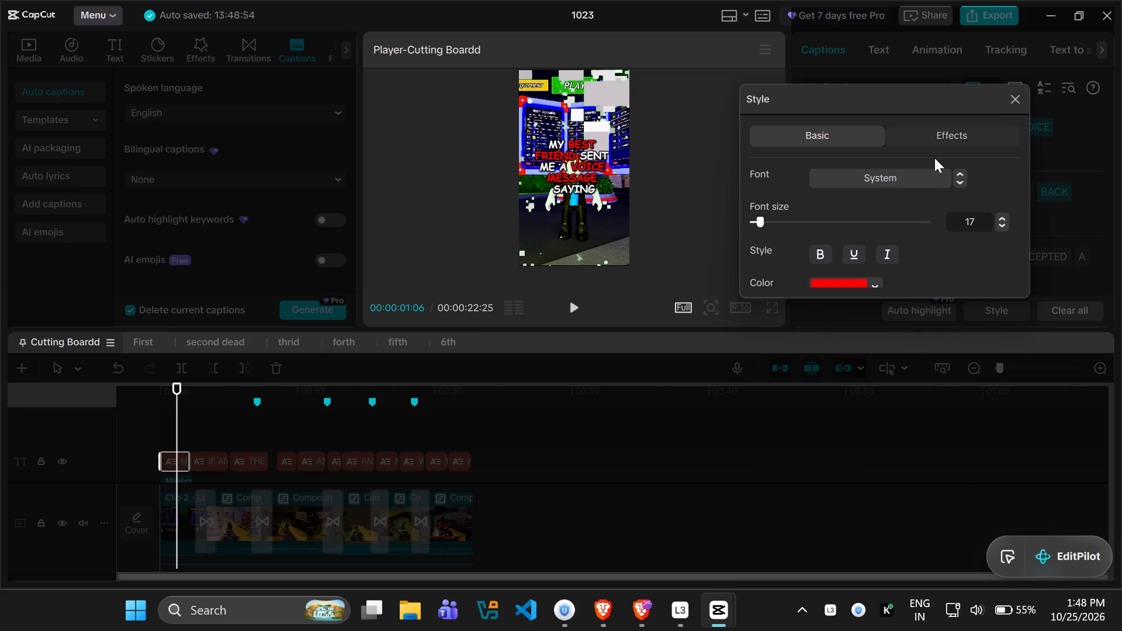
Set the highlighted keywords' font to Comic Sans MS Bold.
left_click(910, 178)
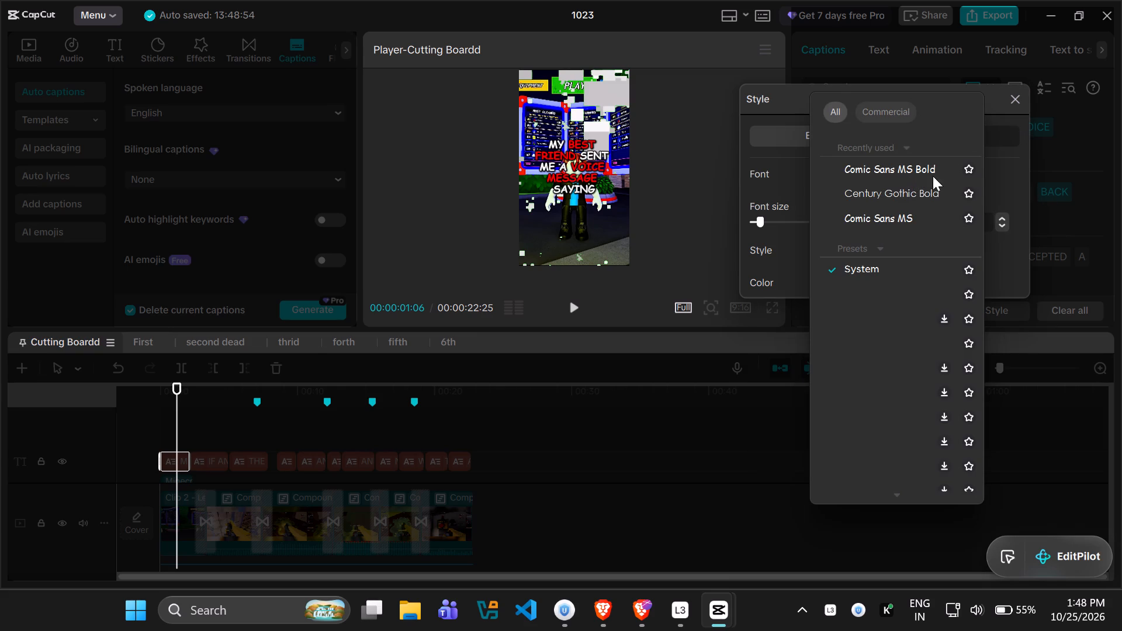
left_click(917, 169)
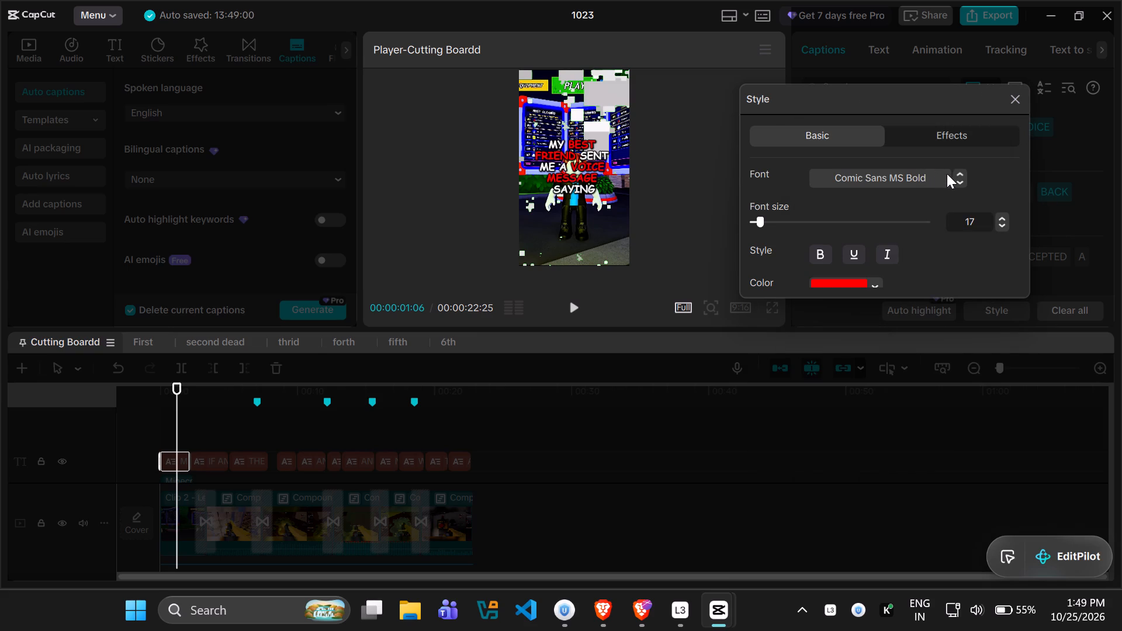
Apply the white preset style with a black outline to the highlighted keywords and make them bold.
scroll(977, 193, "down", 1)
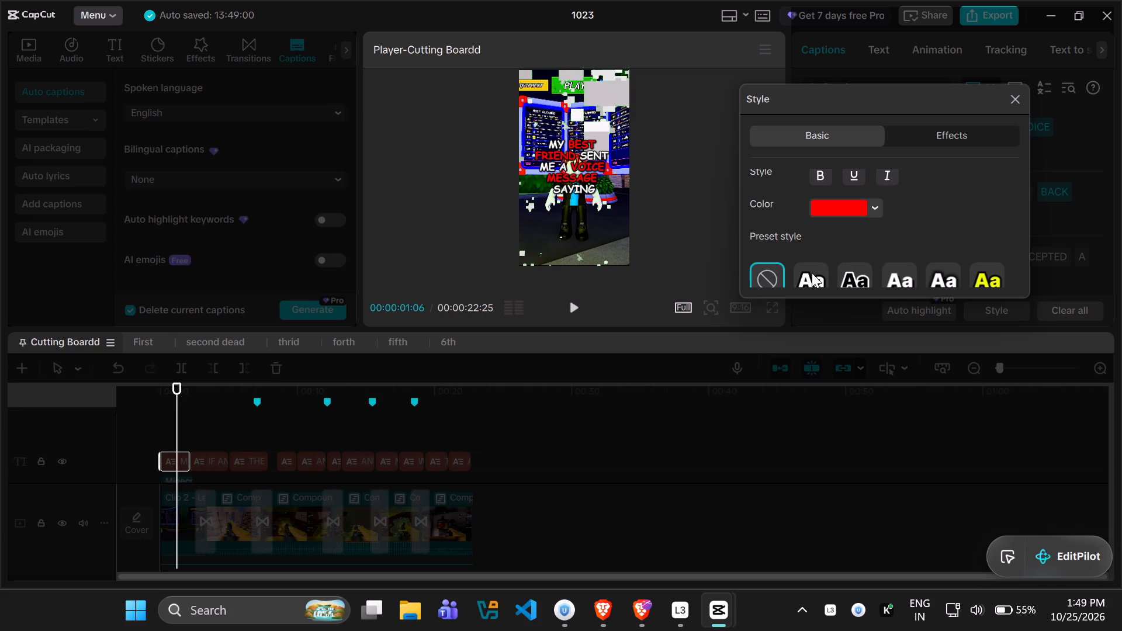
left_click(812, 273)
scroll(812, 273, "down", 1)
scroll(828, 227, "up", 2)
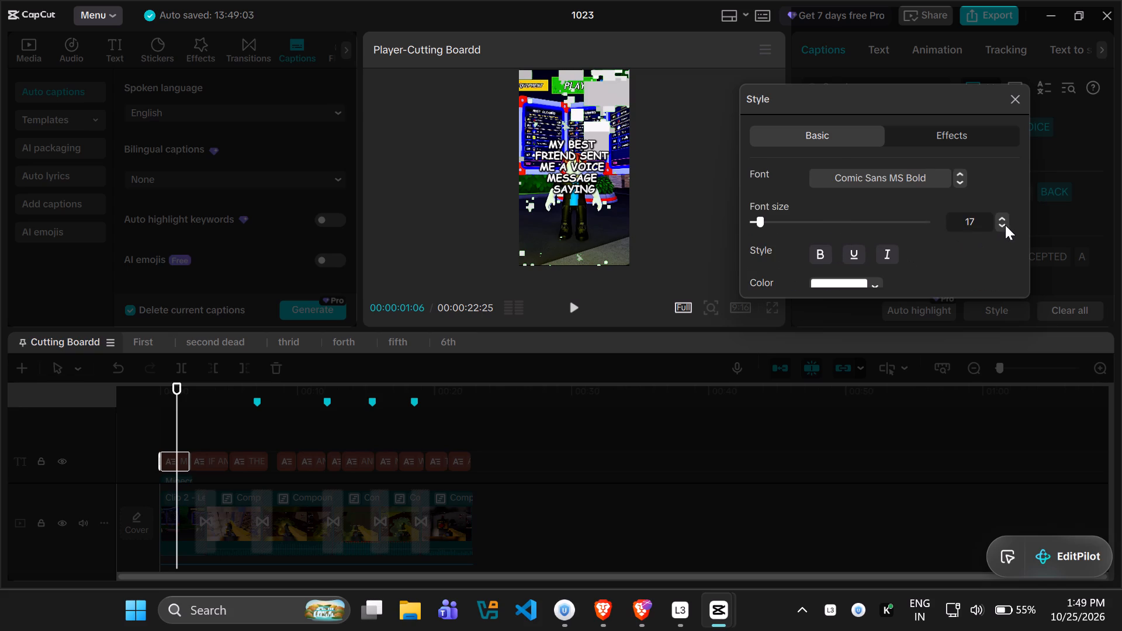
left_click(820, 251)
Recolour the highlighted keywords to pure red, FF0000, and finish the keyword style edit.
scroll(896, 246, "down", 1)
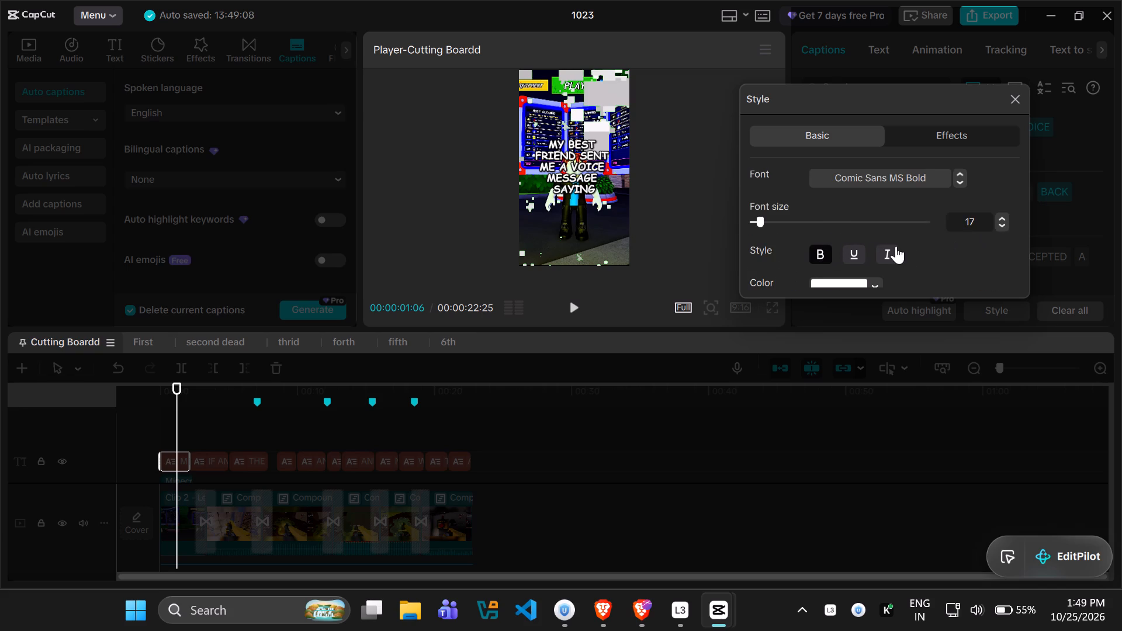
left_click(870, 212)
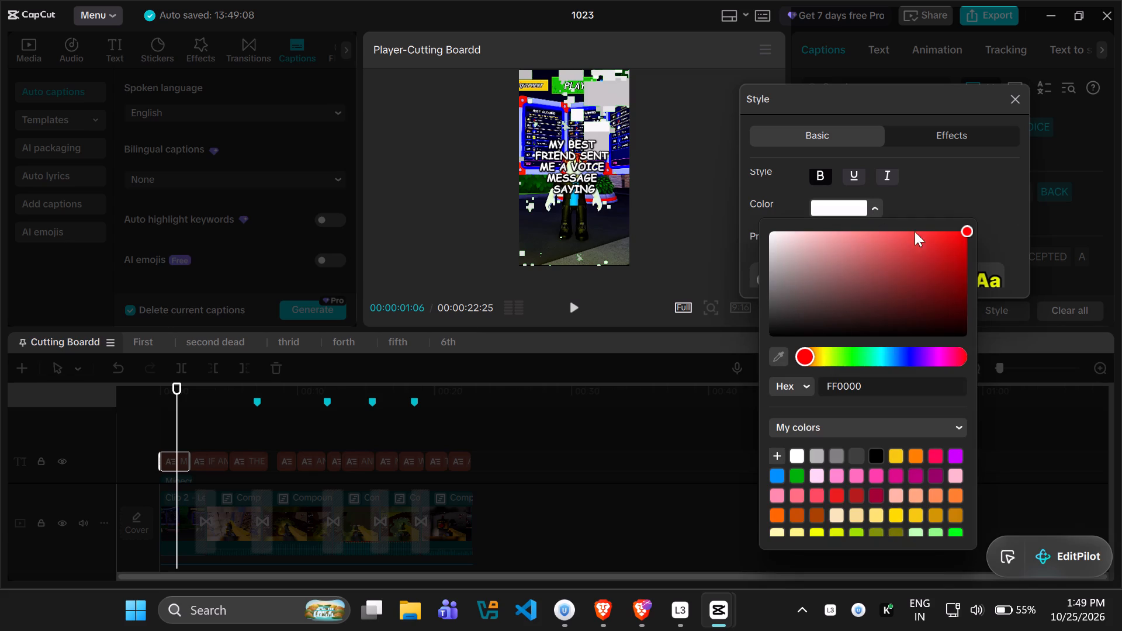
left_click_drag(951, 237, 902, 251)
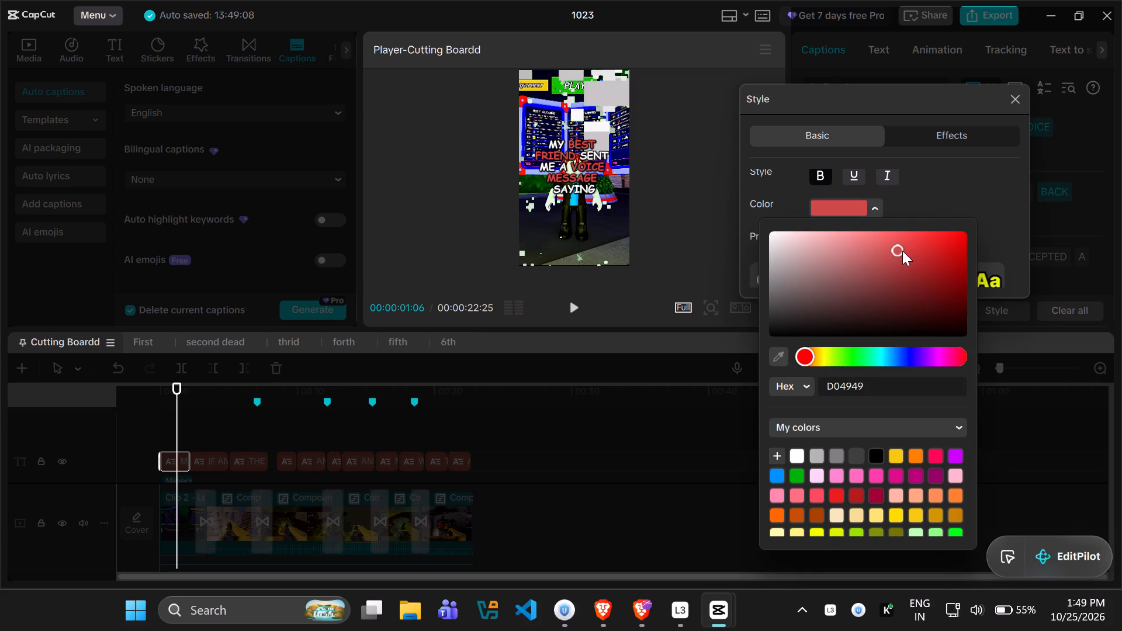
left_click_drag(902, 251, 979, 249)
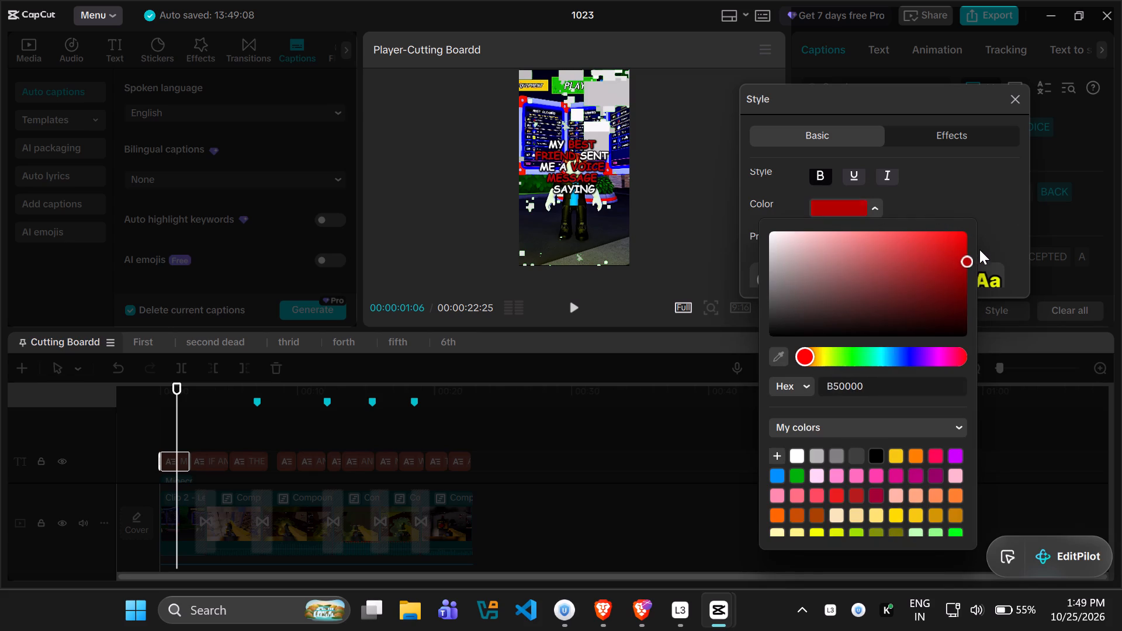
left_click_drag(979, 249, 978, 216)
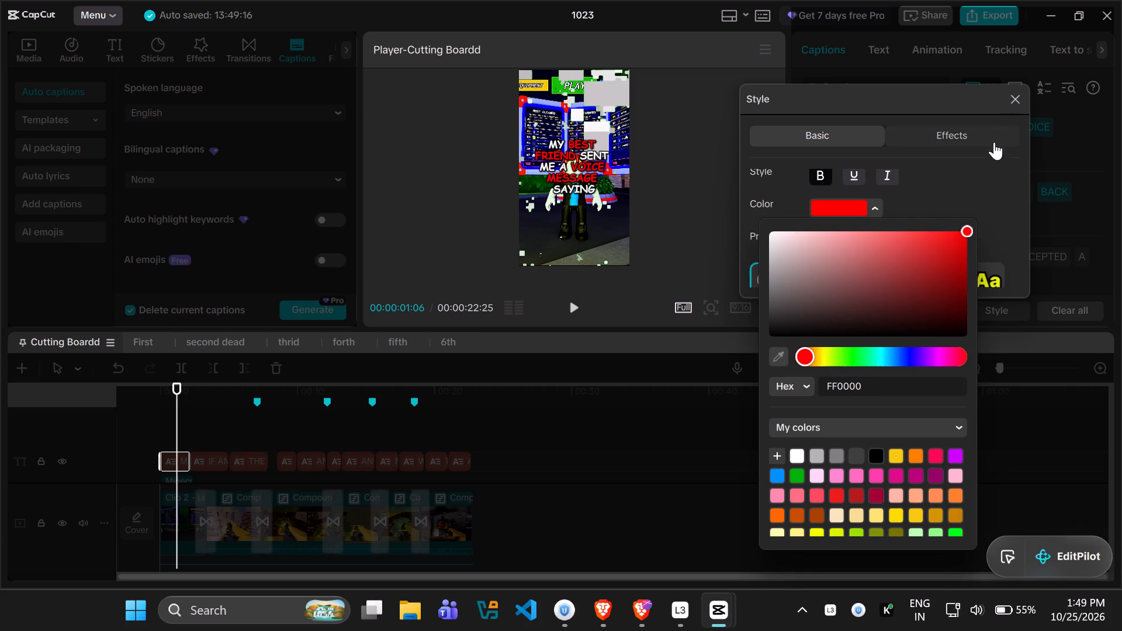
left_click(976, 205)
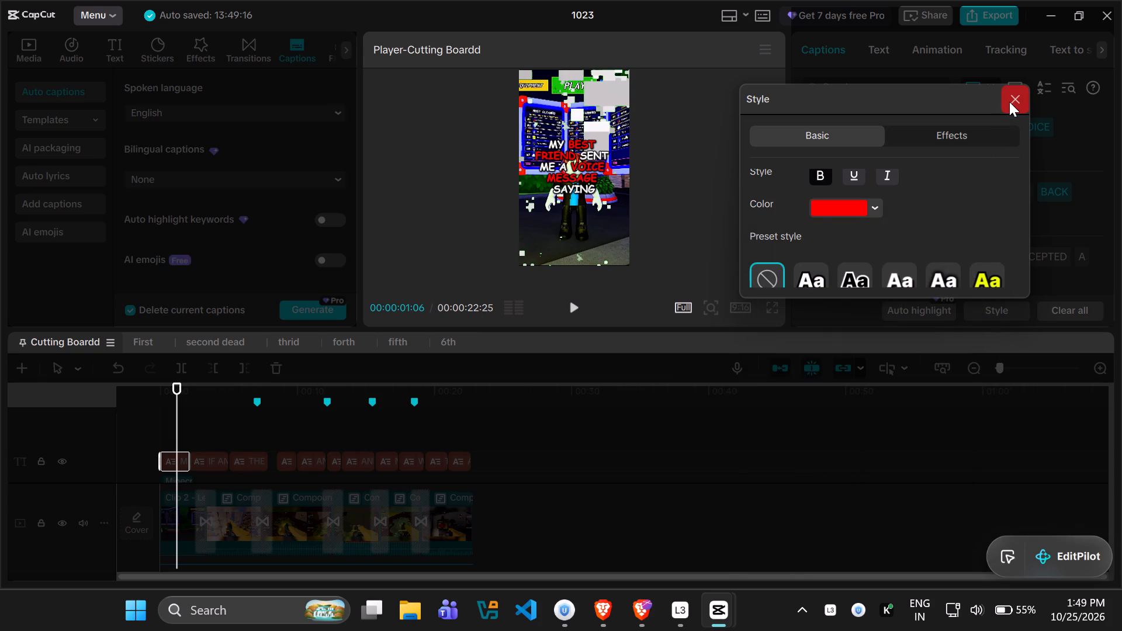
left_click(1009, 102)
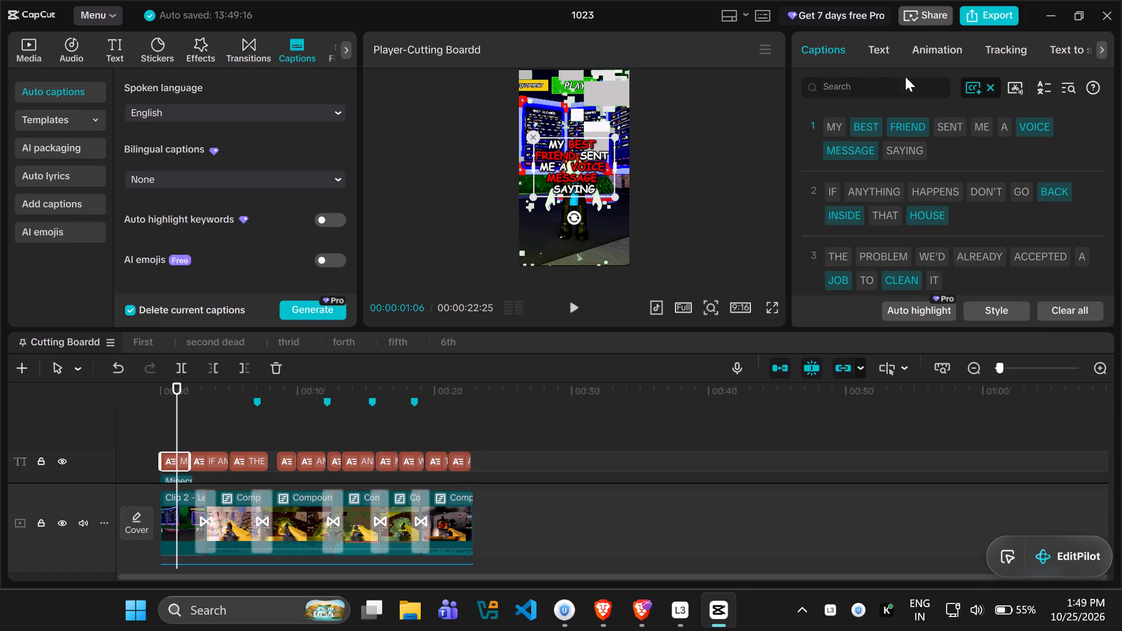
Search the caption animations for "stretch" and apply the first stretch result (Slig…etch) to the first caption.
left_click(937, 39)
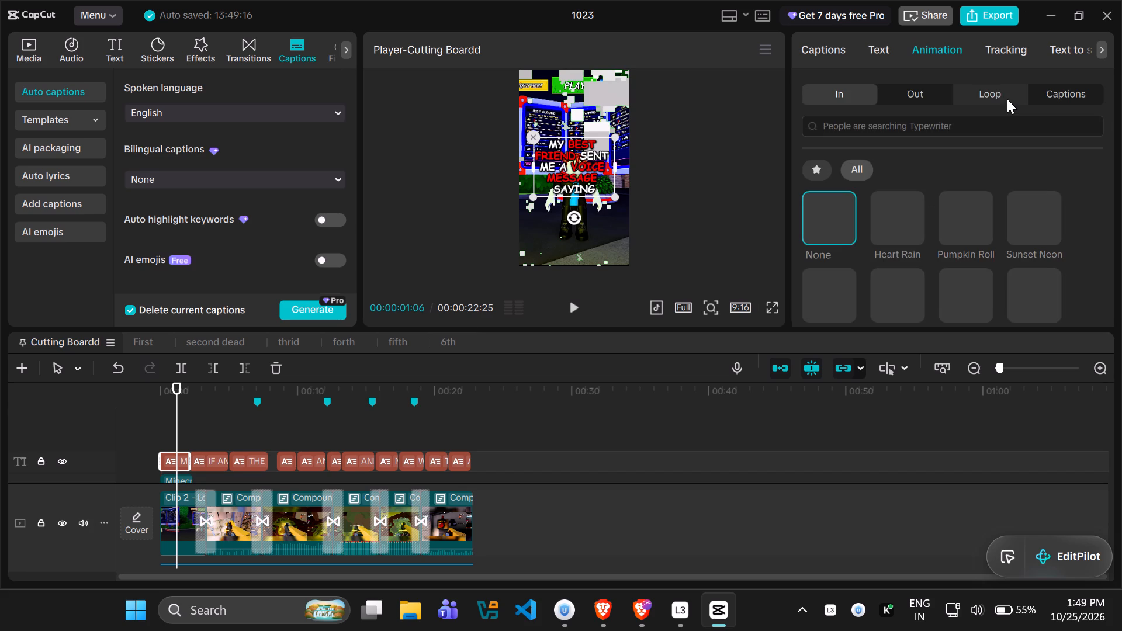
left_click(1059, 98)
left_click(976, 131)
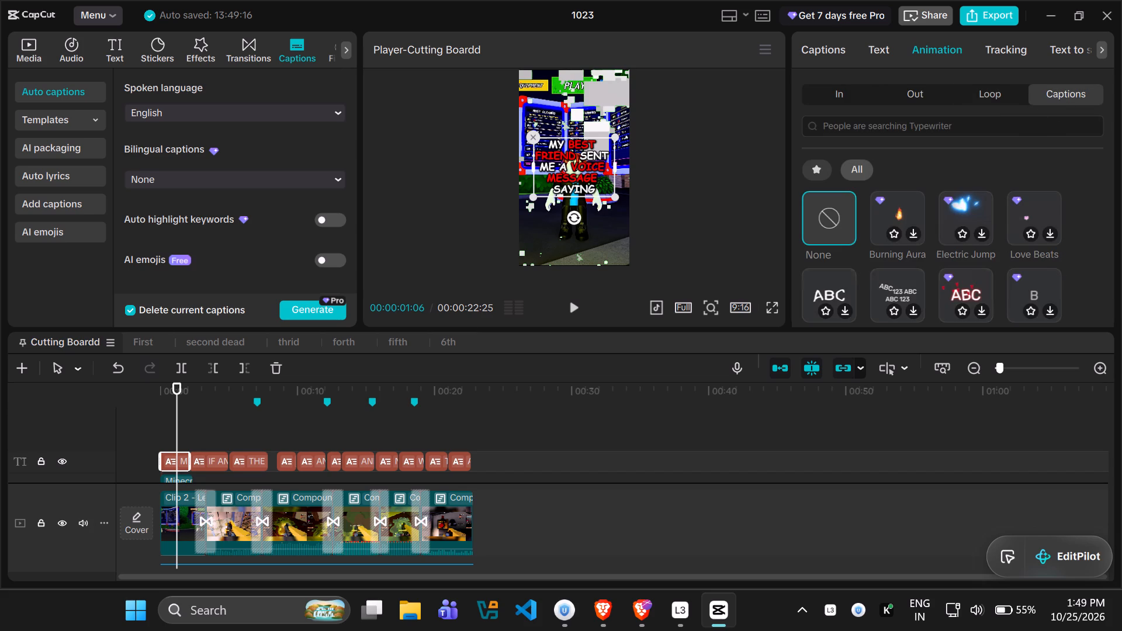
type("stretch")
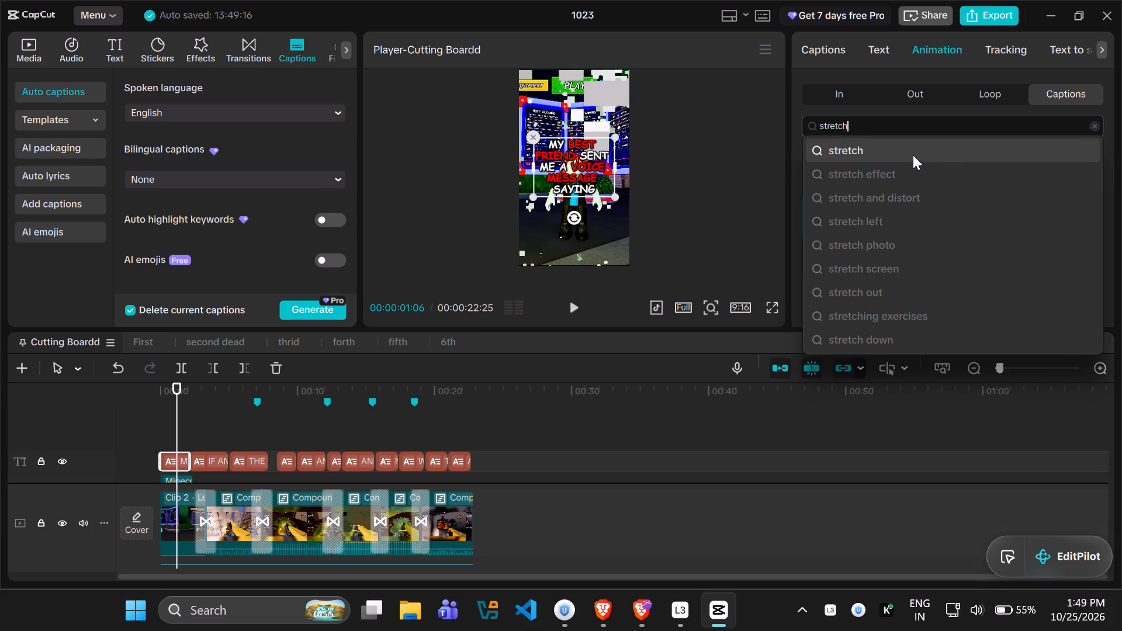
left_click(912, 155)
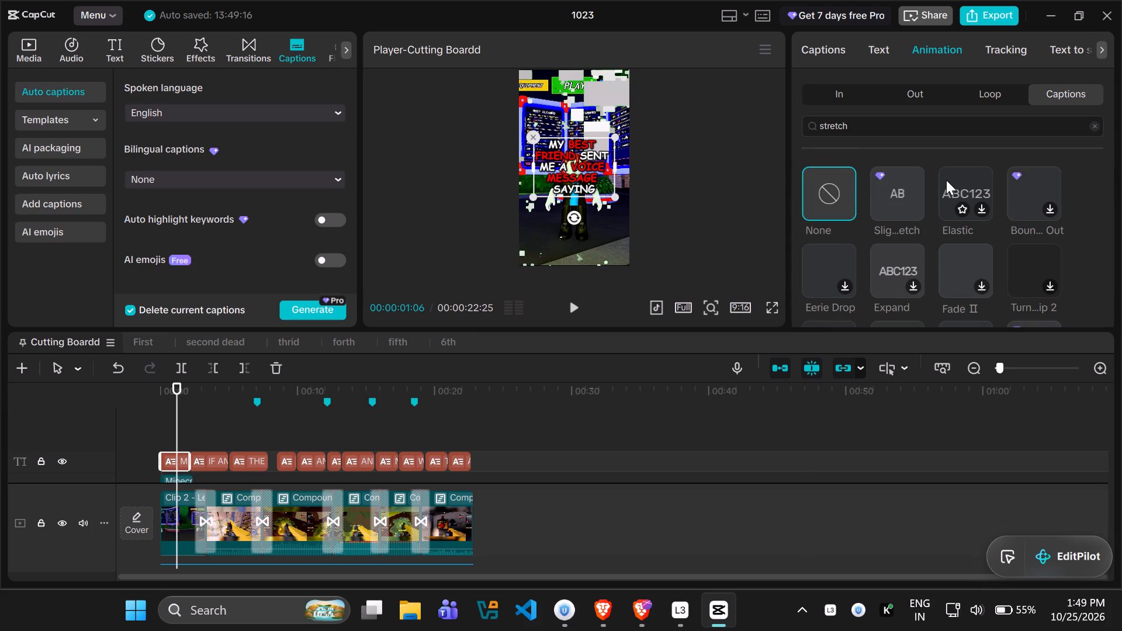
left_click(894, 195)
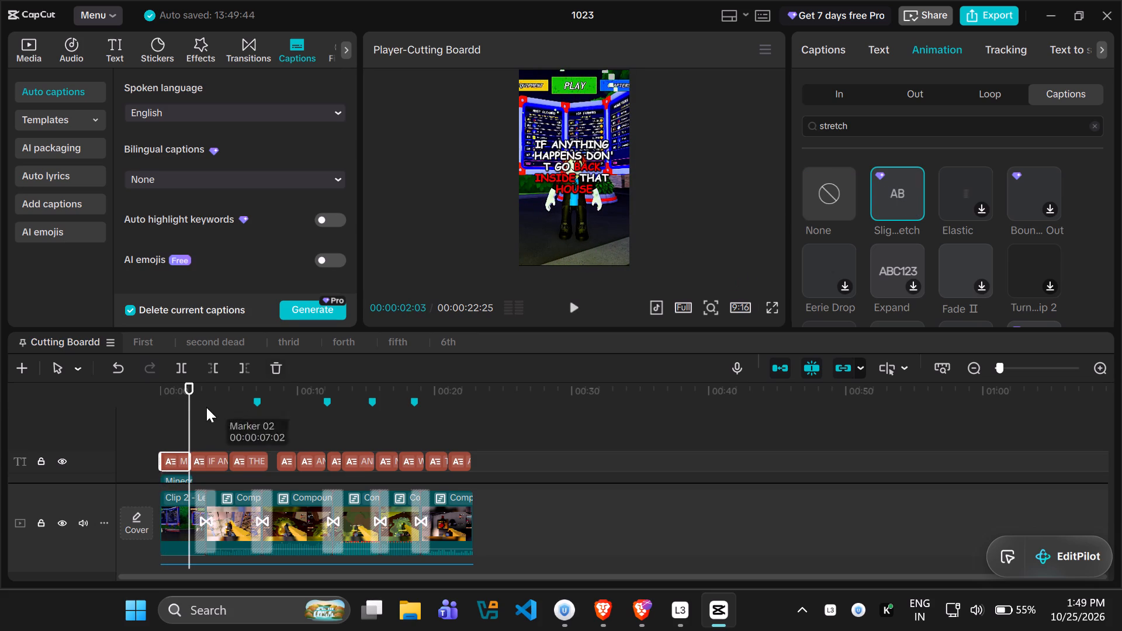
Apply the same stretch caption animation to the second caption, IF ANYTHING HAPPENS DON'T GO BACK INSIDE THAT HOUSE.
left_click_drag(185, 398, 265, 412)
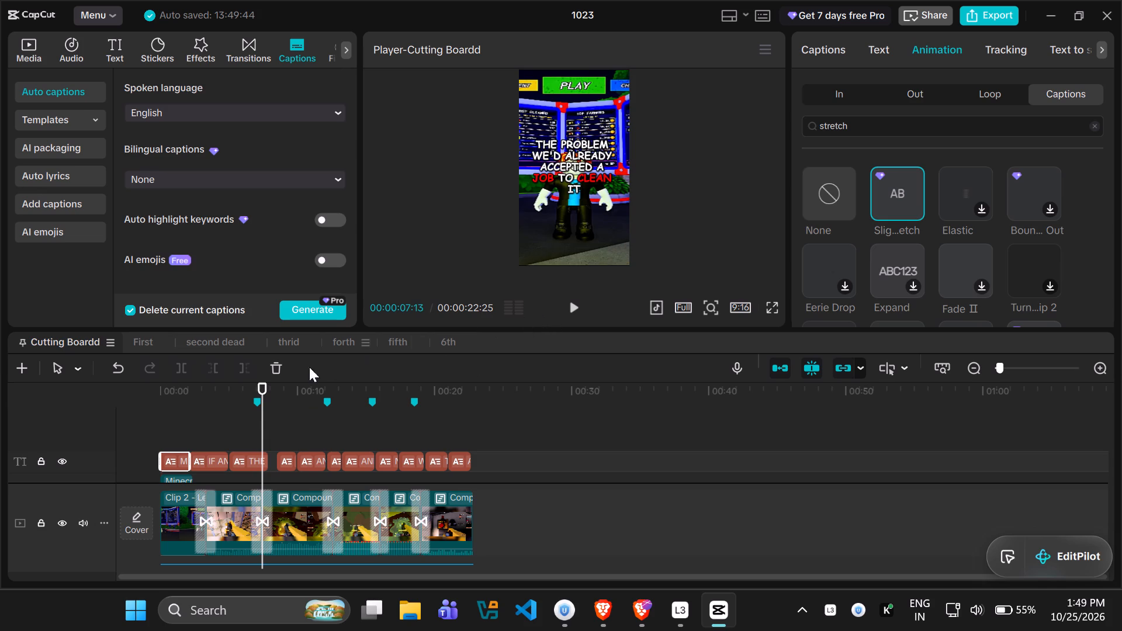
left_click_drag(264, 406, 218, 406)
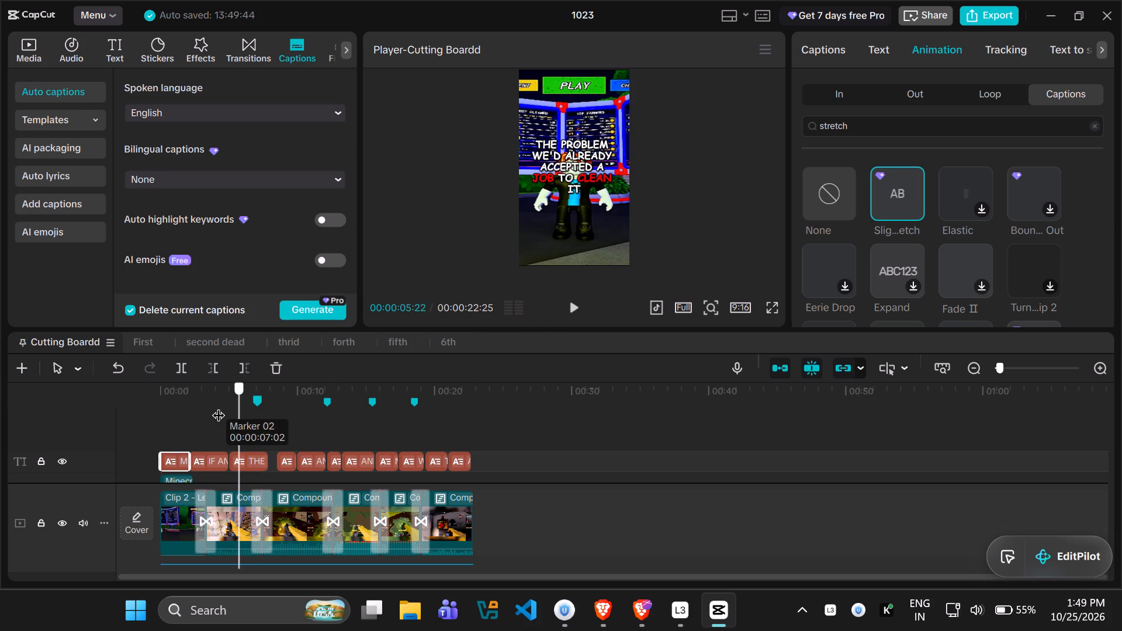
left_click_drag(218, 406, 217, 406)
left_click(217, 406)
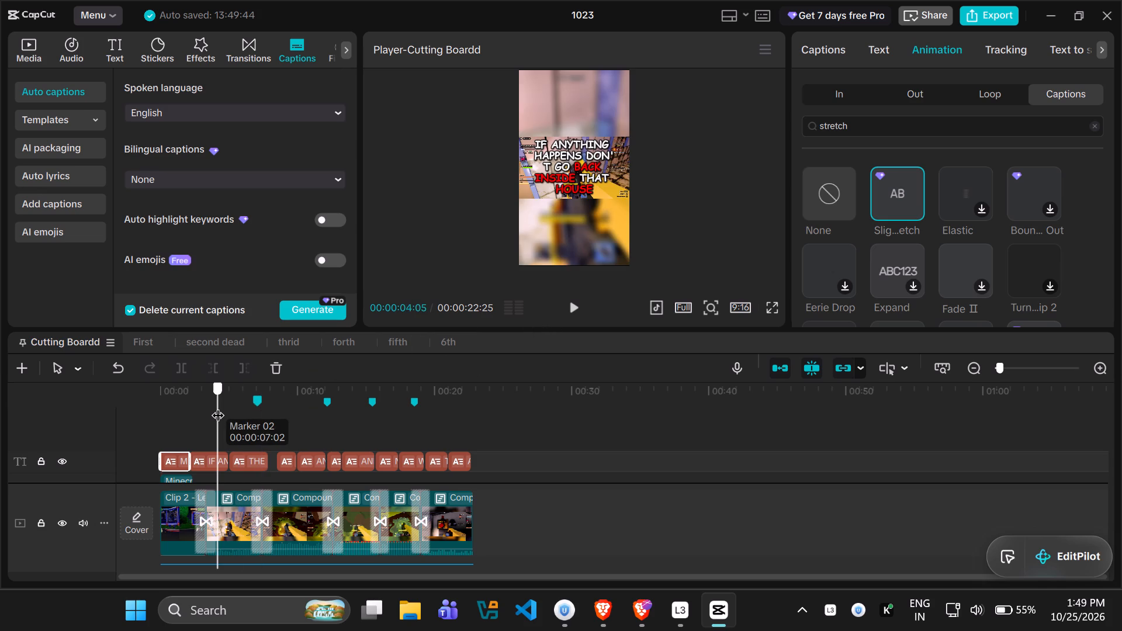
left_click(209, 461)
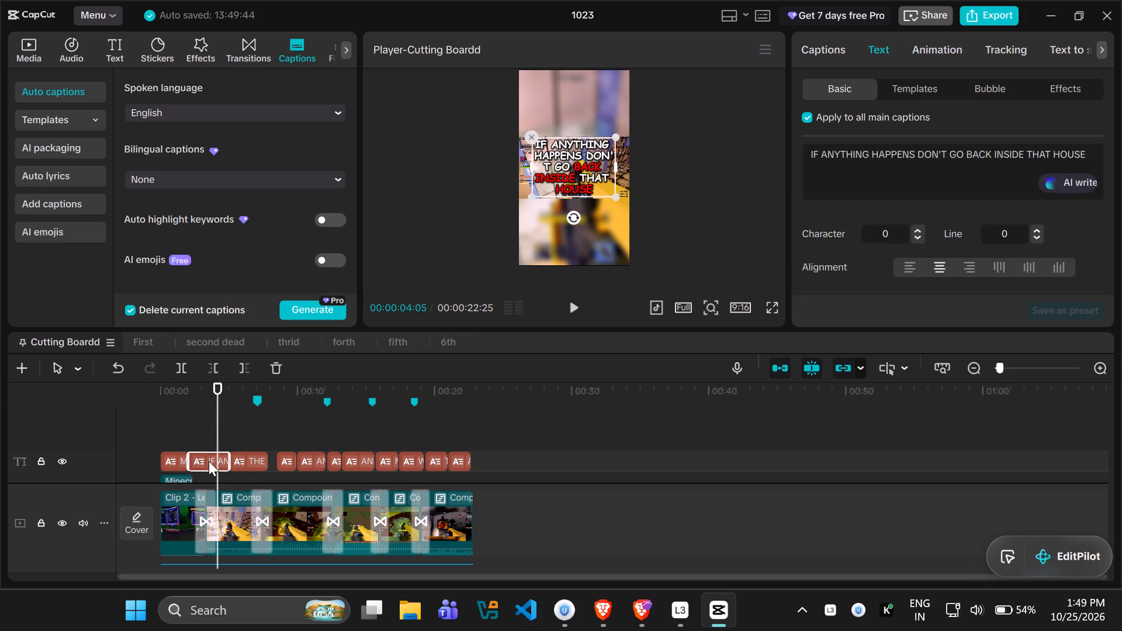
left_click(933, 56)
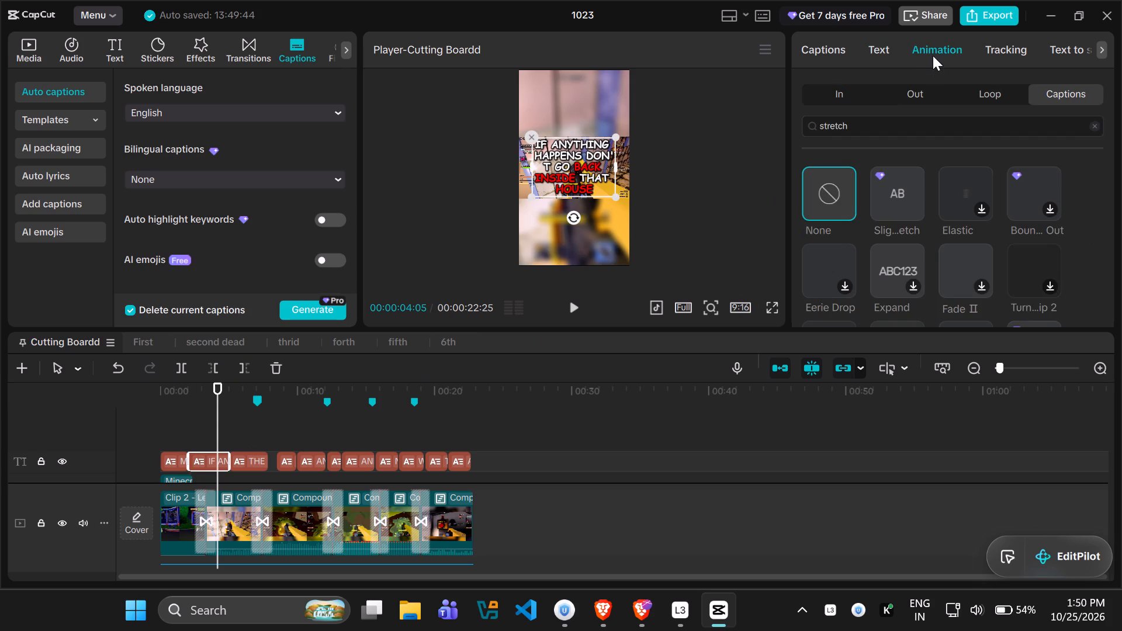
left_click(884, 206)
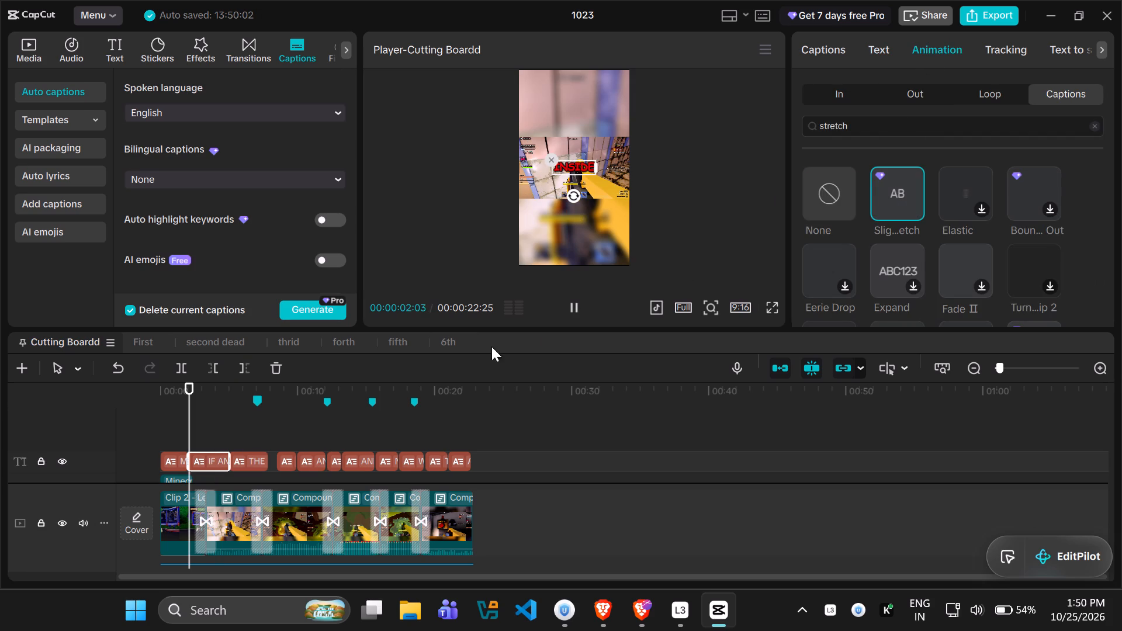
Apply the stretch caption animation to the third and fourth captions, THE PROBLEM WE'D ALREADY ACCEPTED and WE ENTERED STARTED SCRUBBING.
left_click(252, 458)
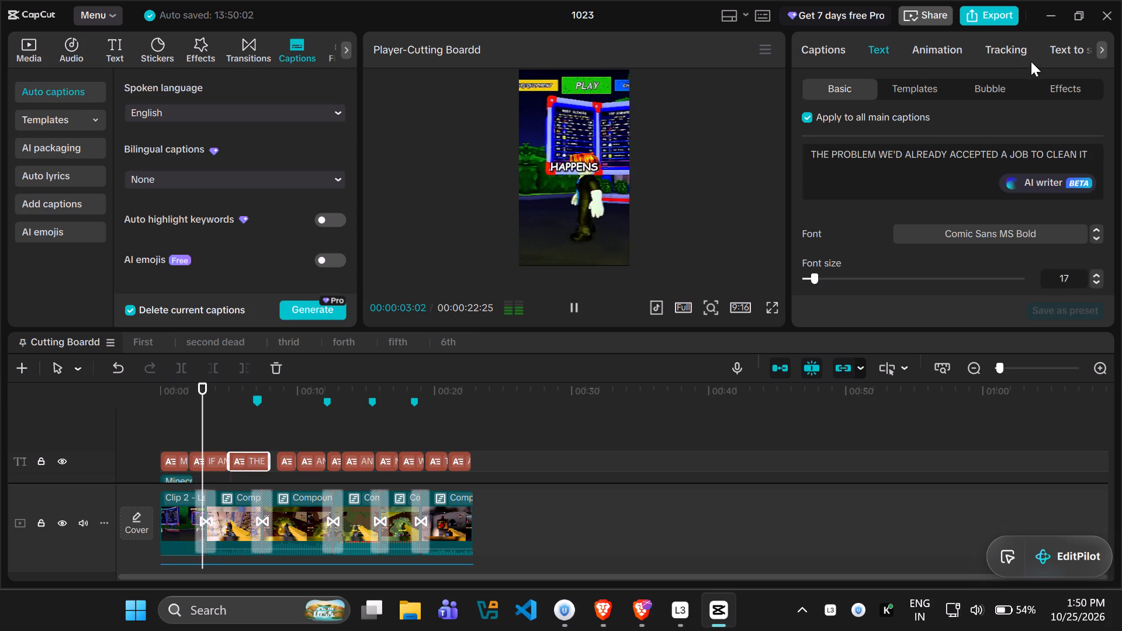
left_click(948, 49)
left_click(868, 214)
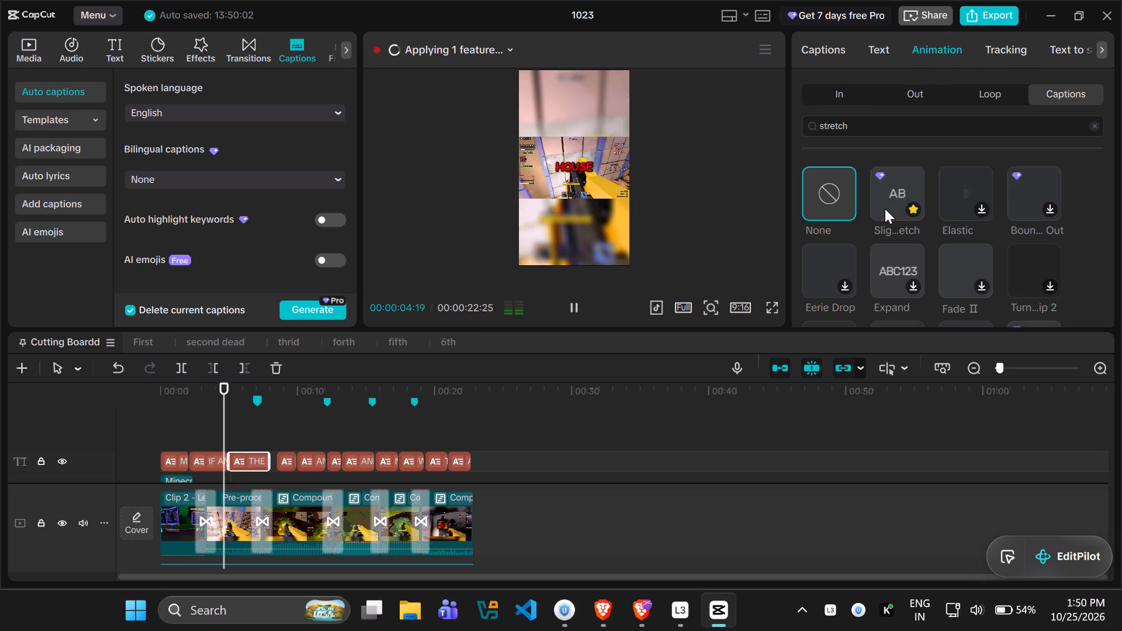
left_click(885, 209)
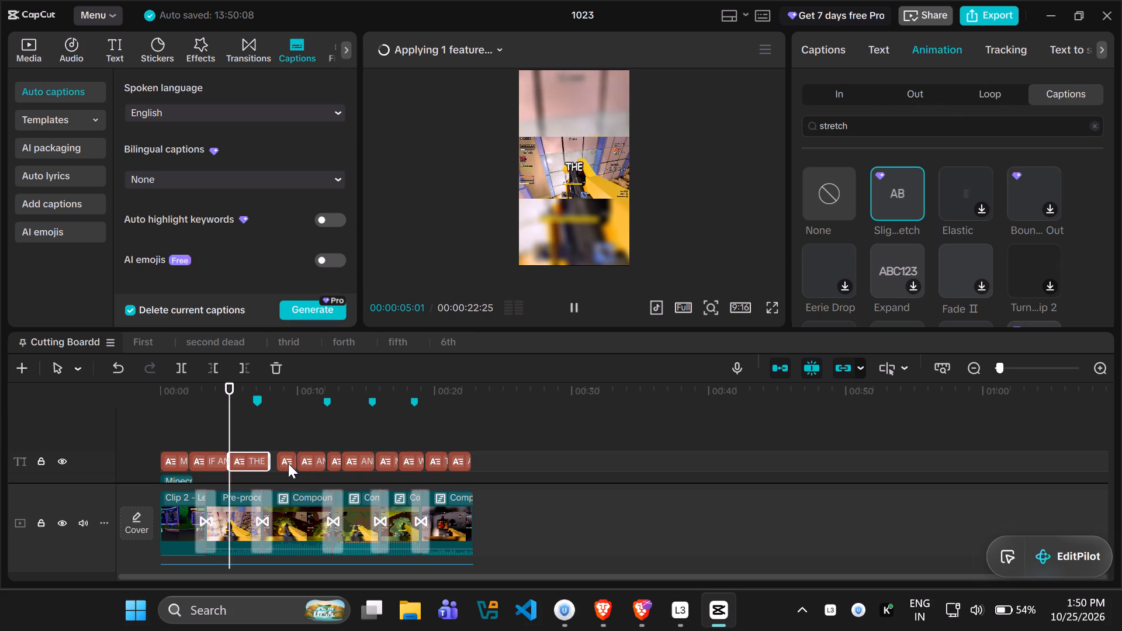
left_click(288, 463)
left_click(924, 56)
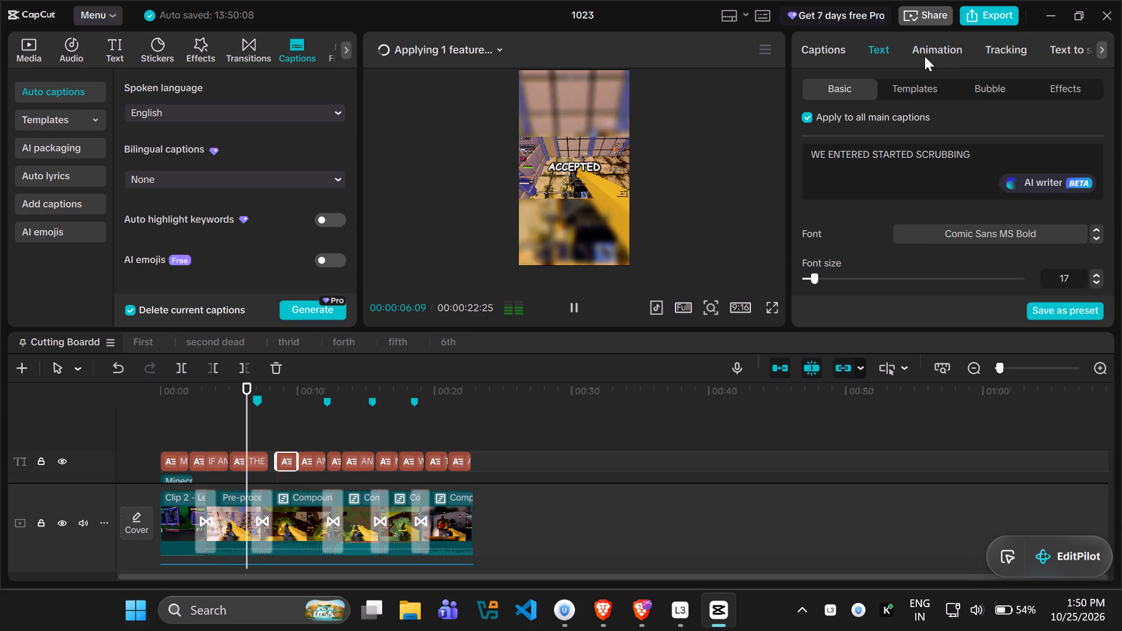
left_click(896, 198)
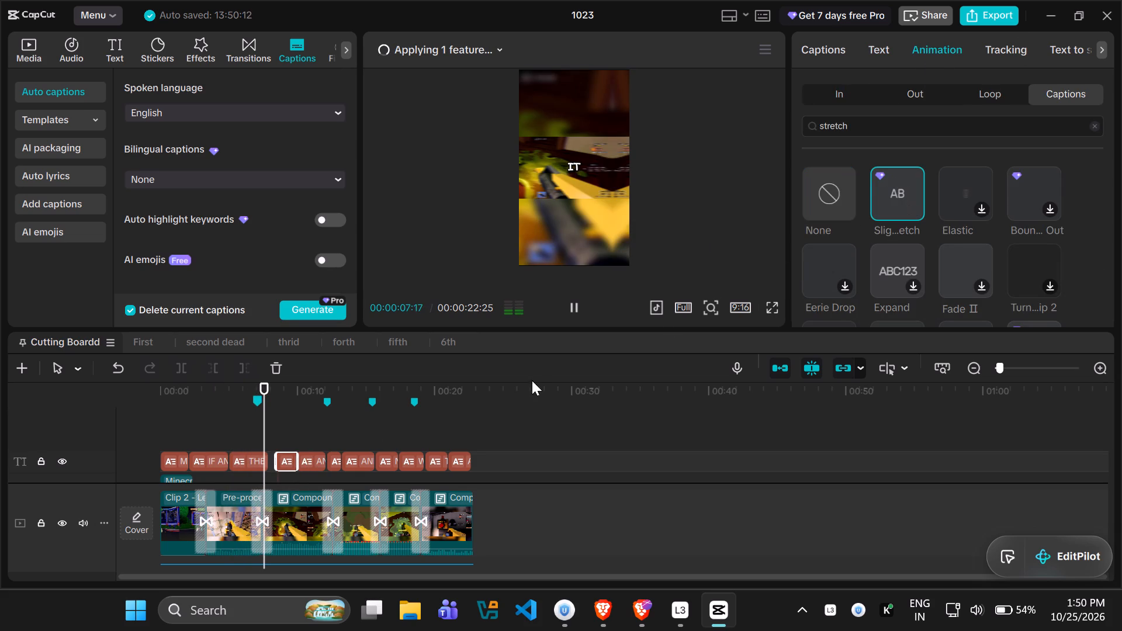
Apply the stretch caption animation to all captions on the timeline at once, and pause the preview.
left_click_drag(504, 463, 168, 454)
left_click(953, 46)
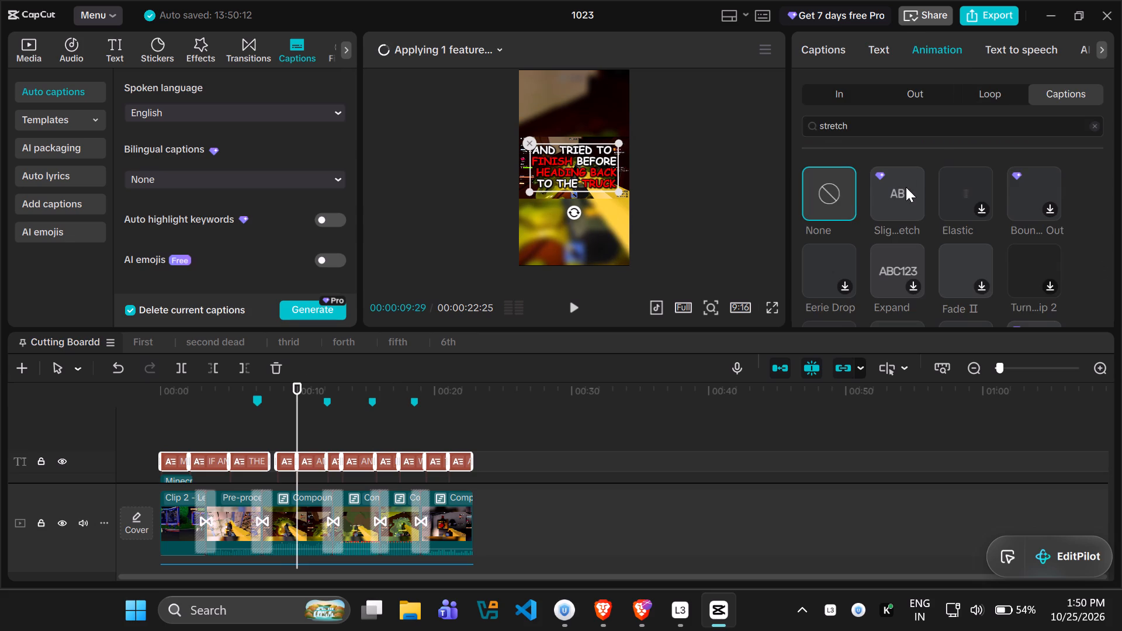
left_click(905, 187)
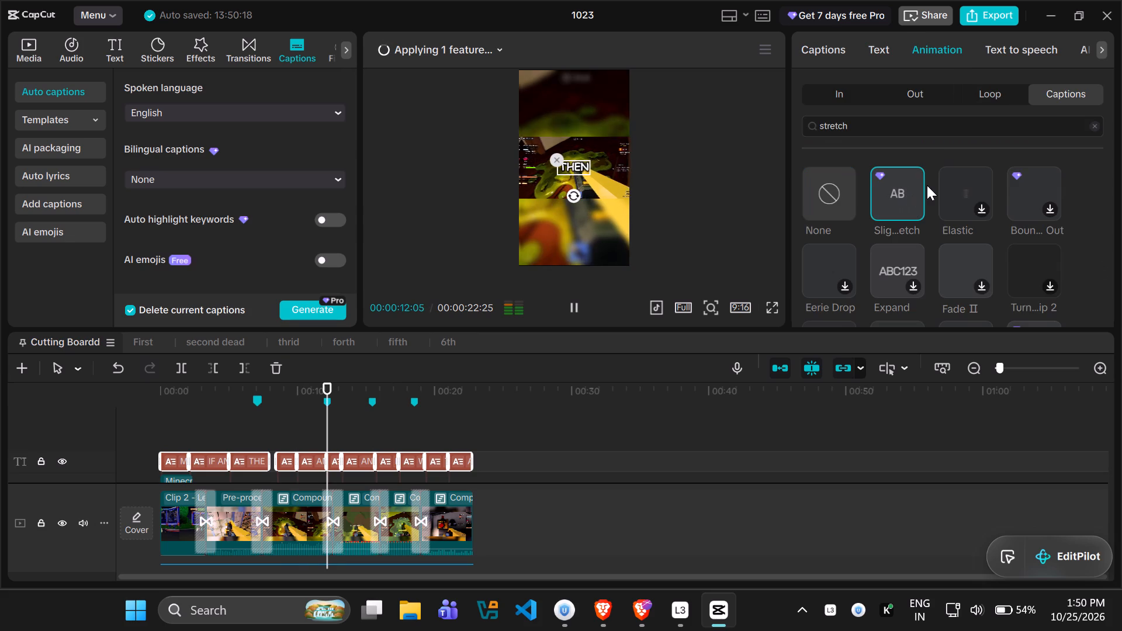
key("space")
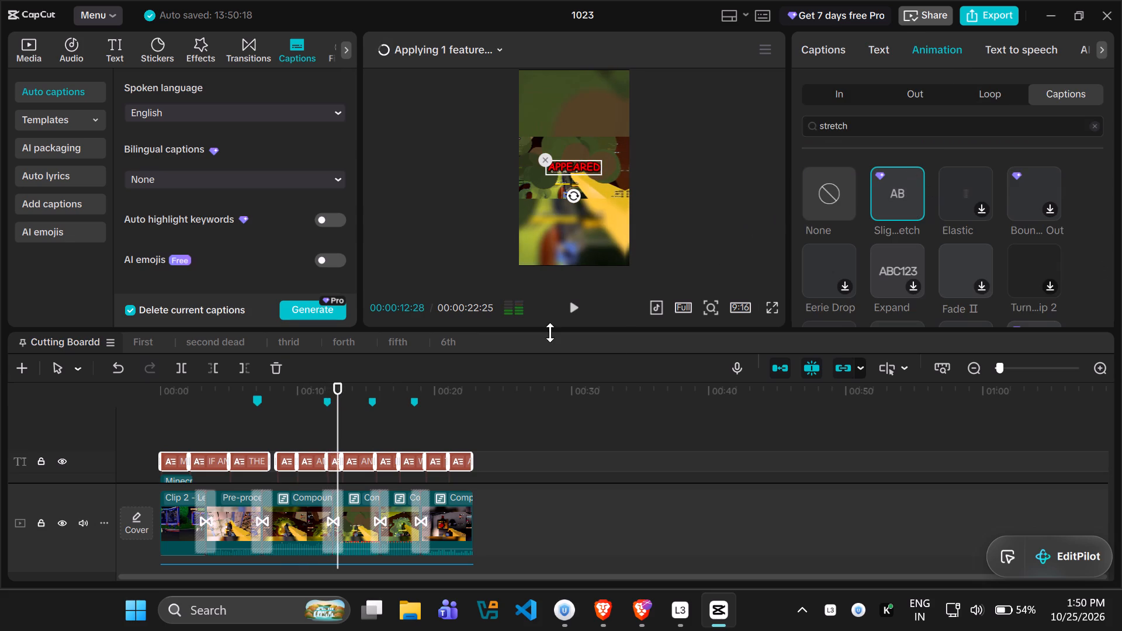
Review the captions and their highlighted keywords in the preview and the caption list.
left_click_drag(337, 406, 264, 398)
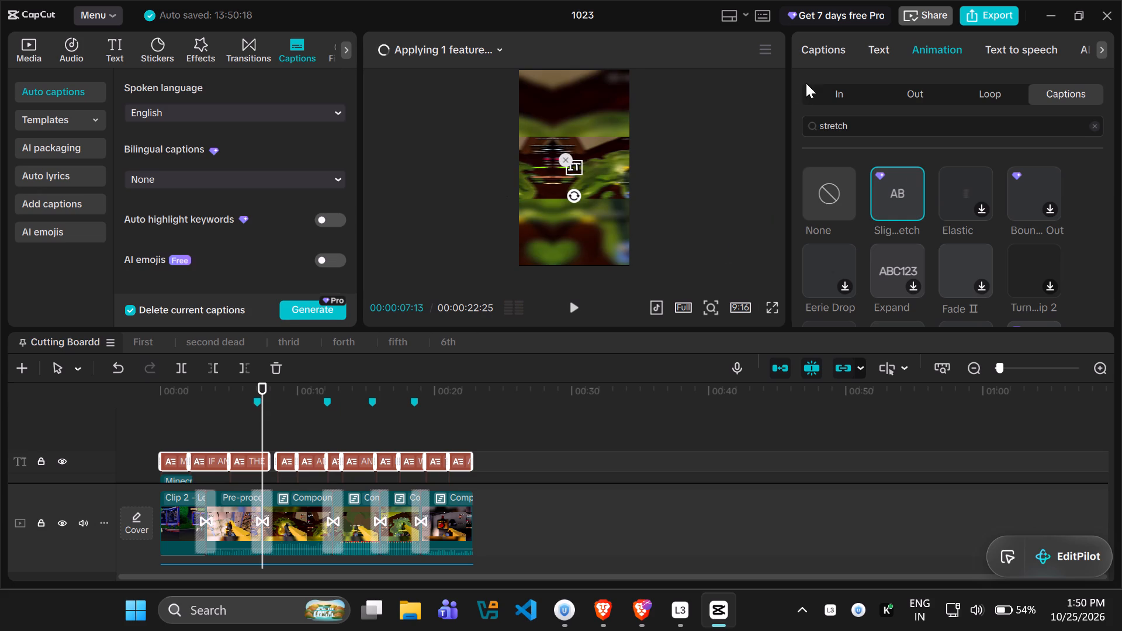
left_click(813, 48)
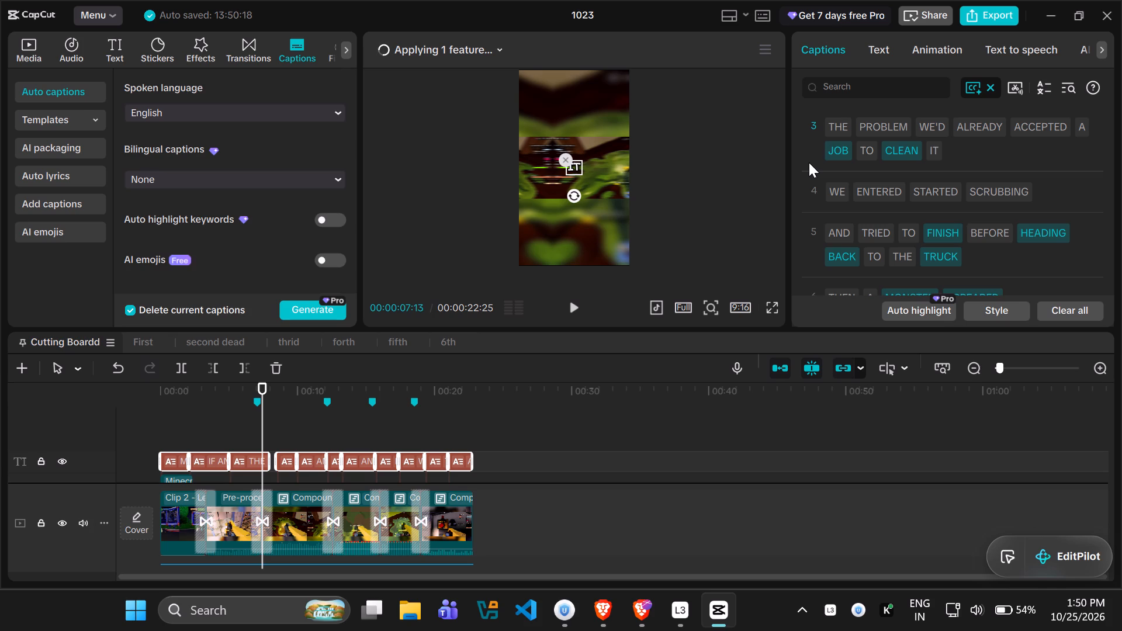
scroll(809, 162, "down", 1)
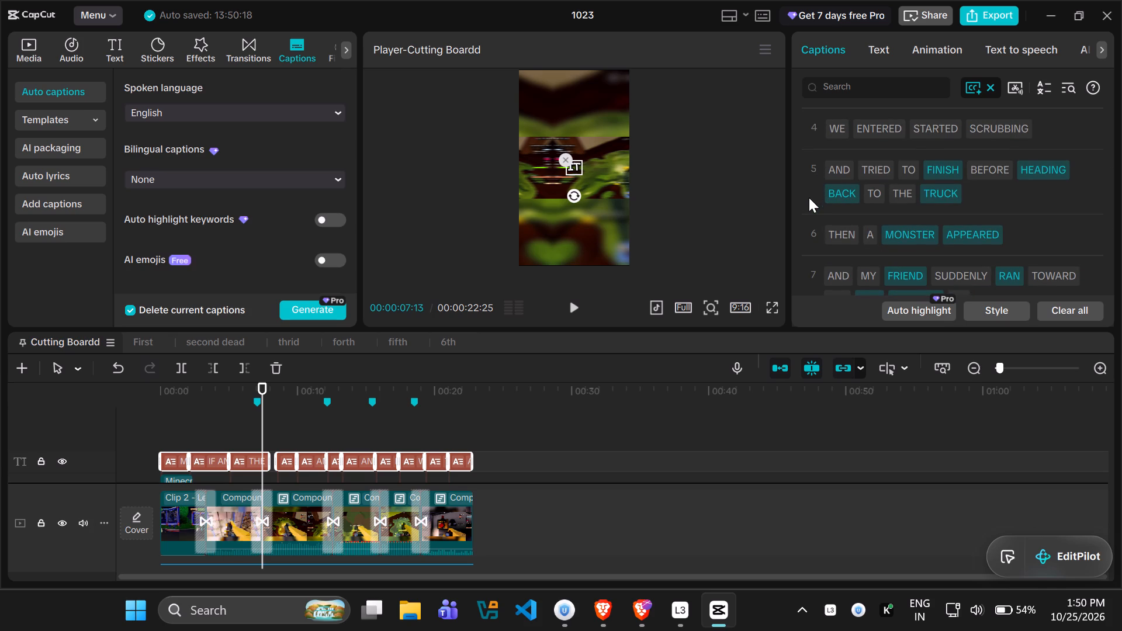
scroll(804, 202, "down", 1)
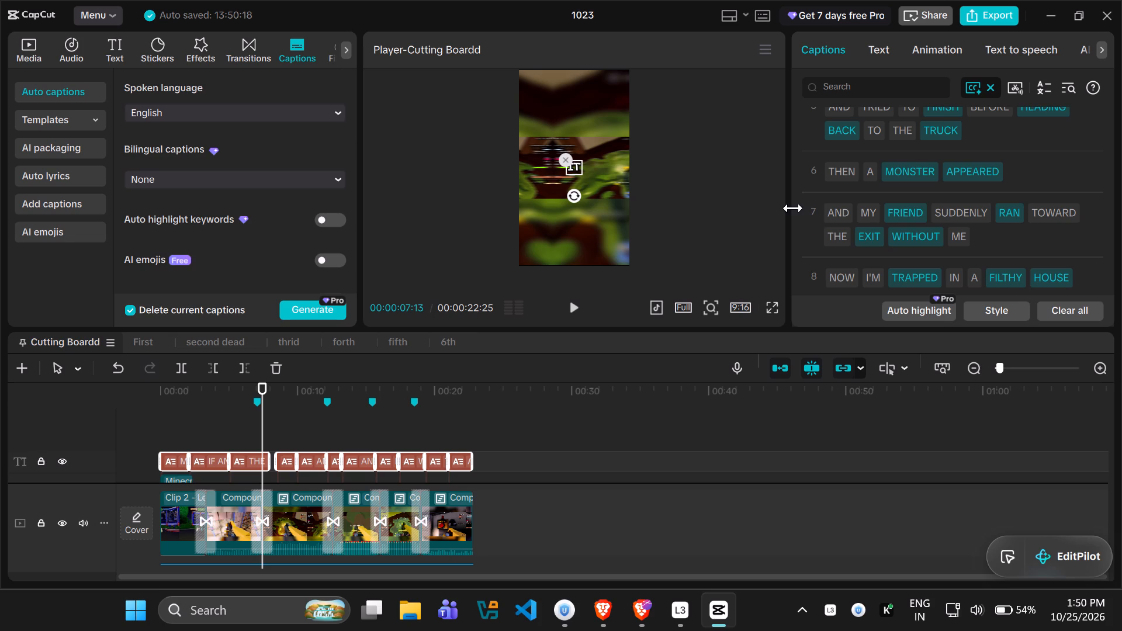
scroll(484, 362, "down", 1)
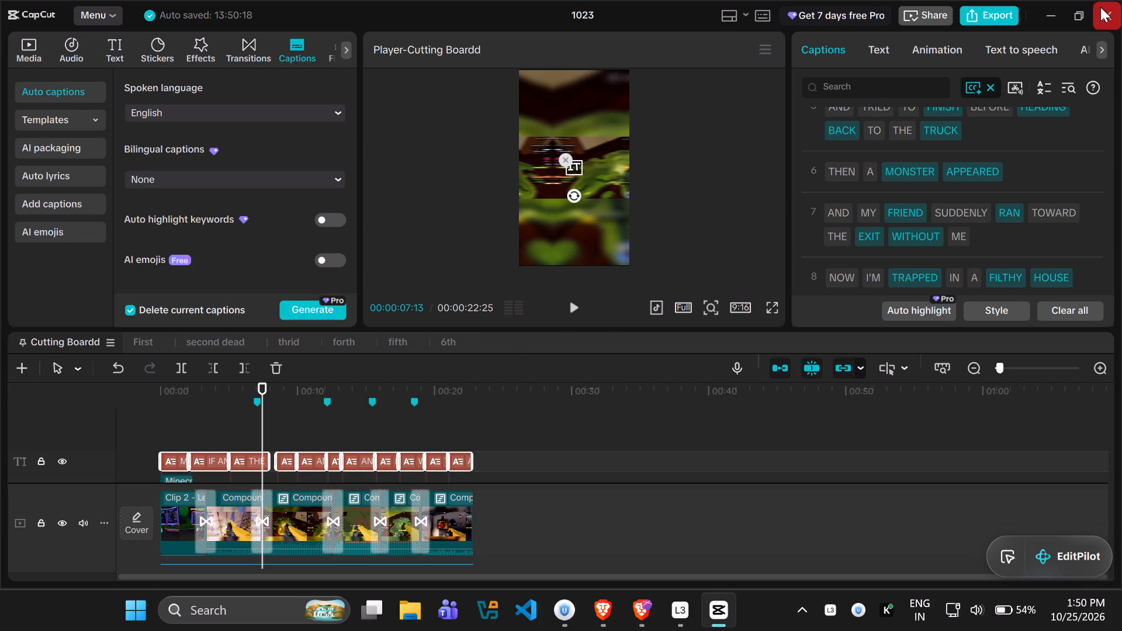
Close the 1023 project and try to close the home window.
left_click(1101, 7)
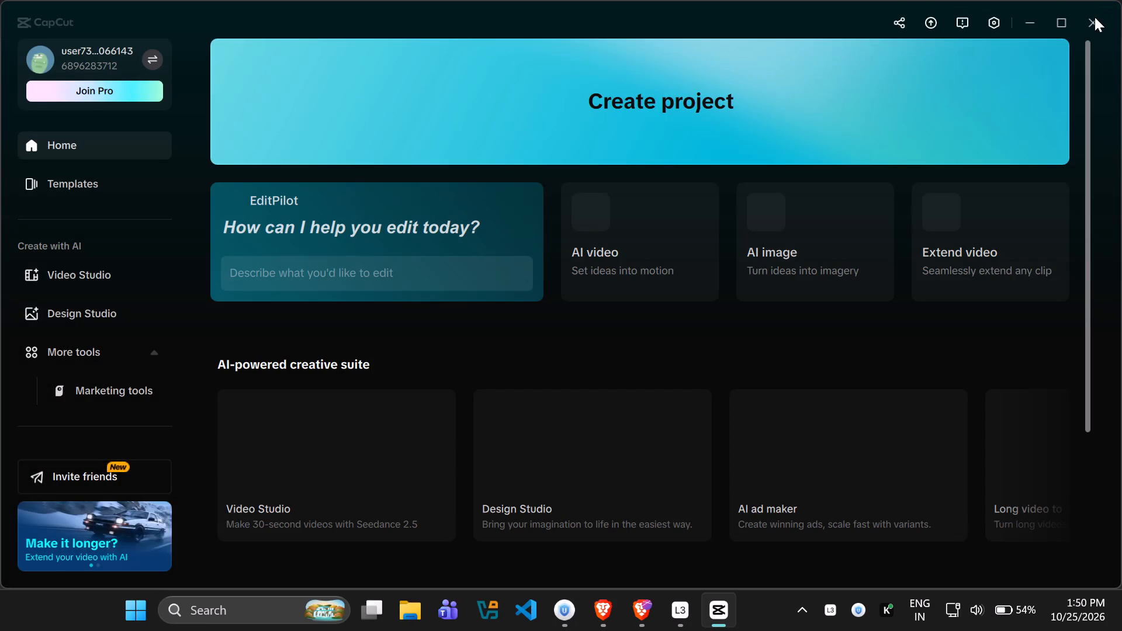
left_click(1092, 21)
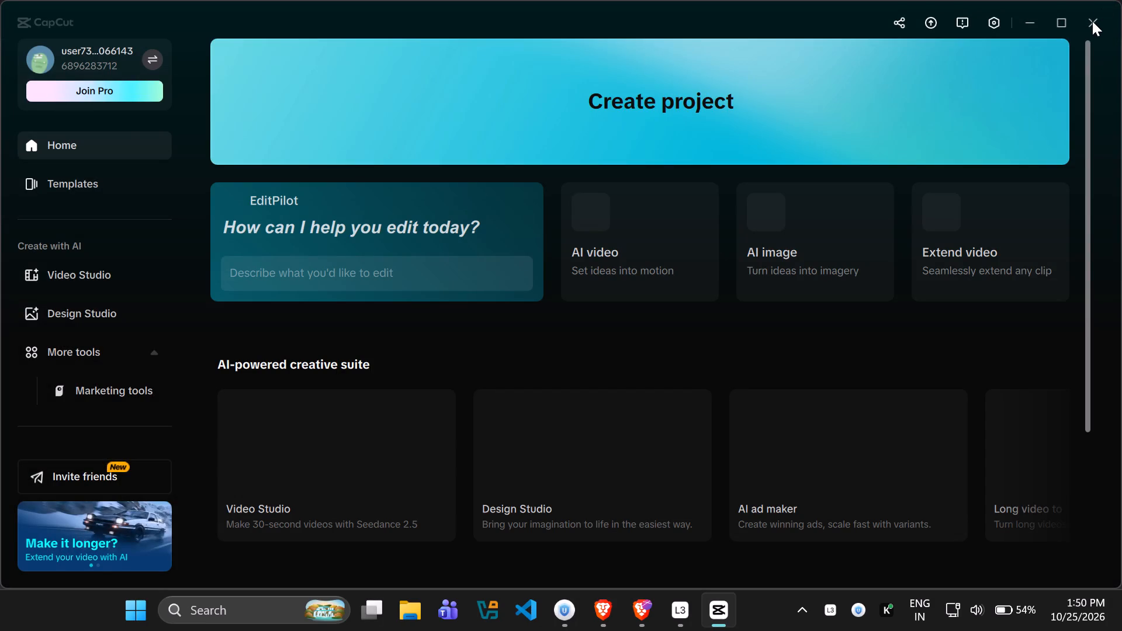
left_click(1092, 23)
Quit the Urban VPN app running in the background.
right_click(850, 610)
left_click(865, 585)
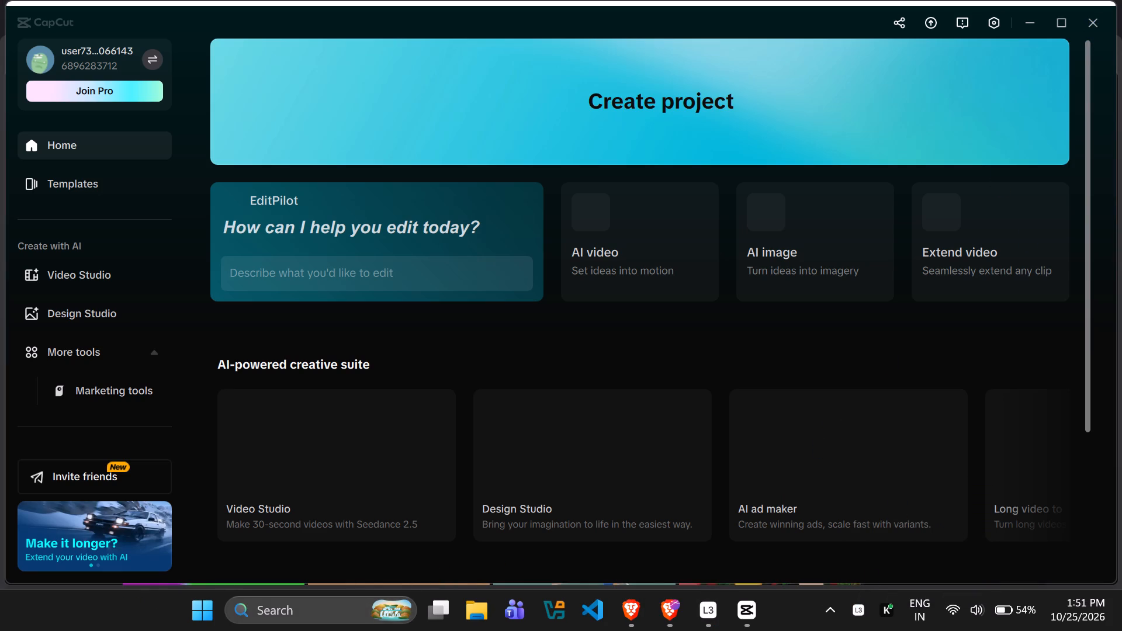
Launch Urban VPN and proceed with the free version.
left_click(316, 613)
type("urban")
key("Return")
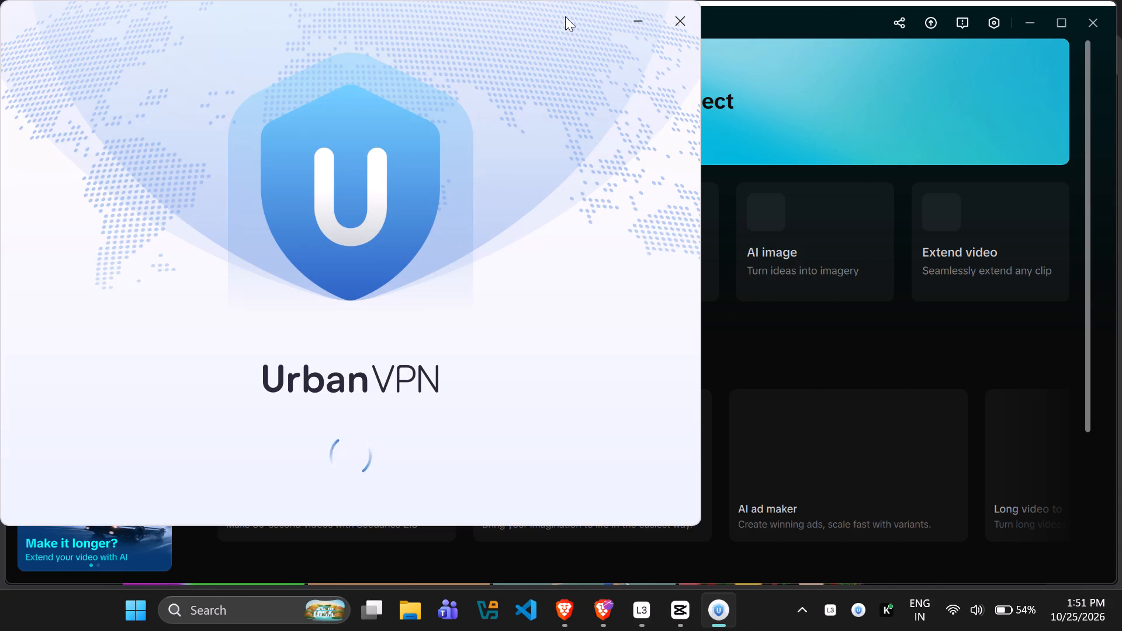
left_click_drag(565, 15, 579, 27)
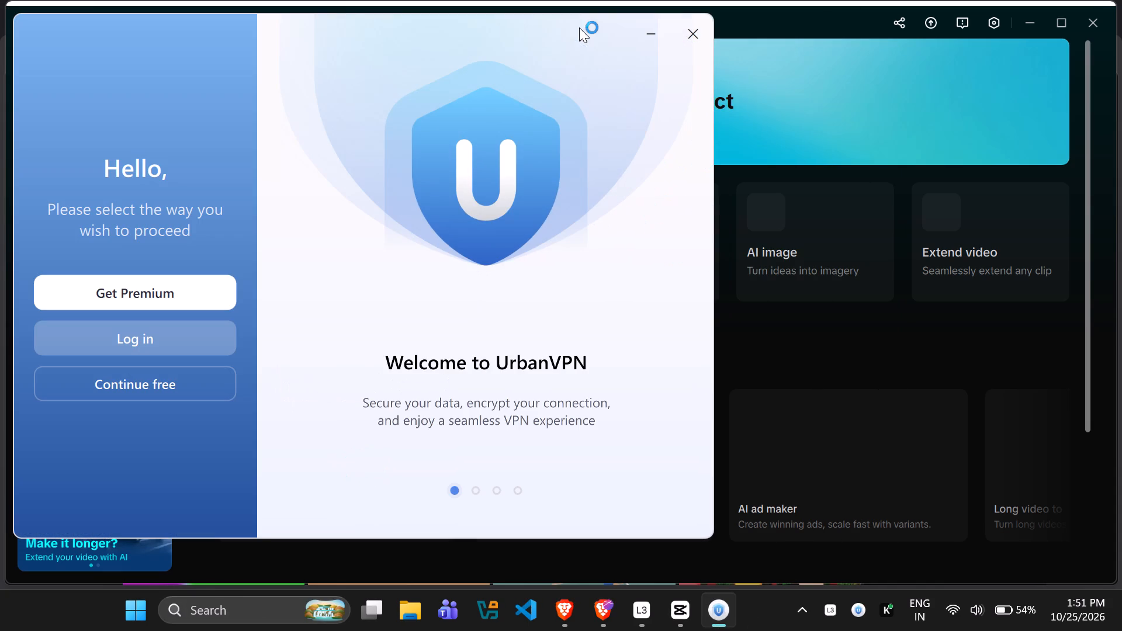
left_click(579, 27)
left_click(150, 372)
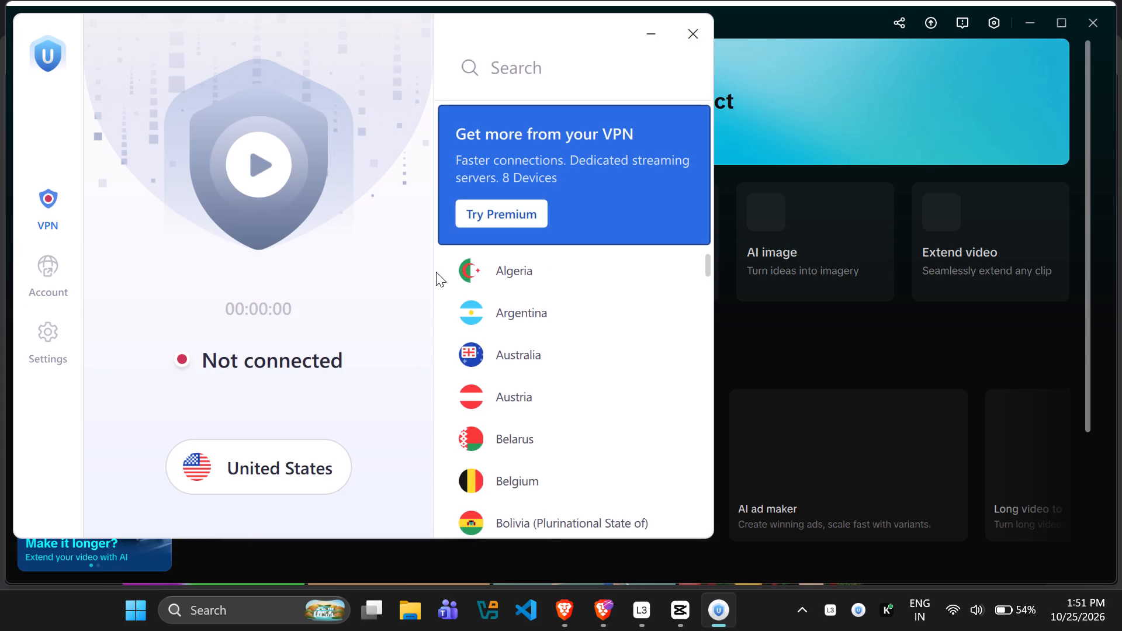
Find Russia in the Urban VPN location list and connect to it.
left_click(505, 65)
type("russia")
left_click(520, 264)
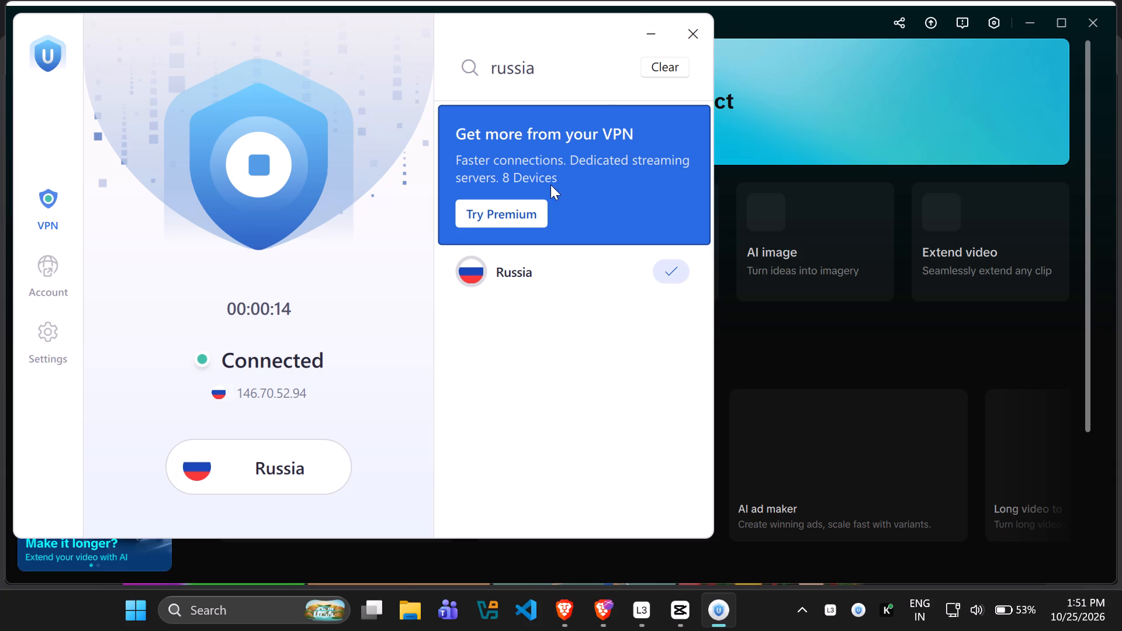
Minimize the Urban VPN window.
left_click(772, 611)
left_click(665, 479)
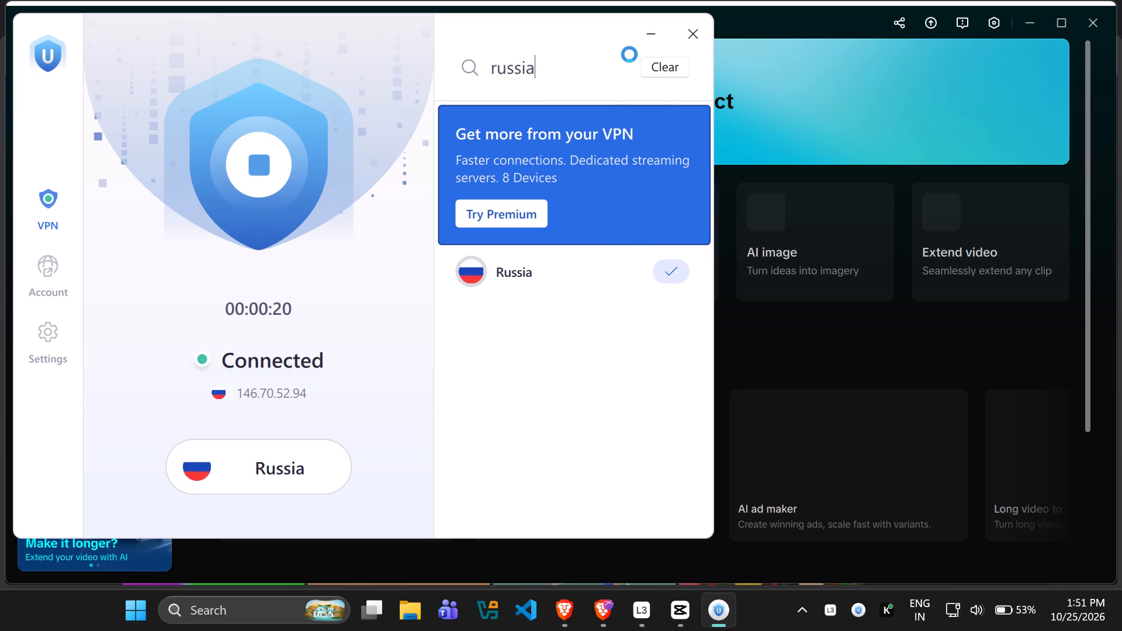
triple_click(749, 615)
left_click(723, 605)
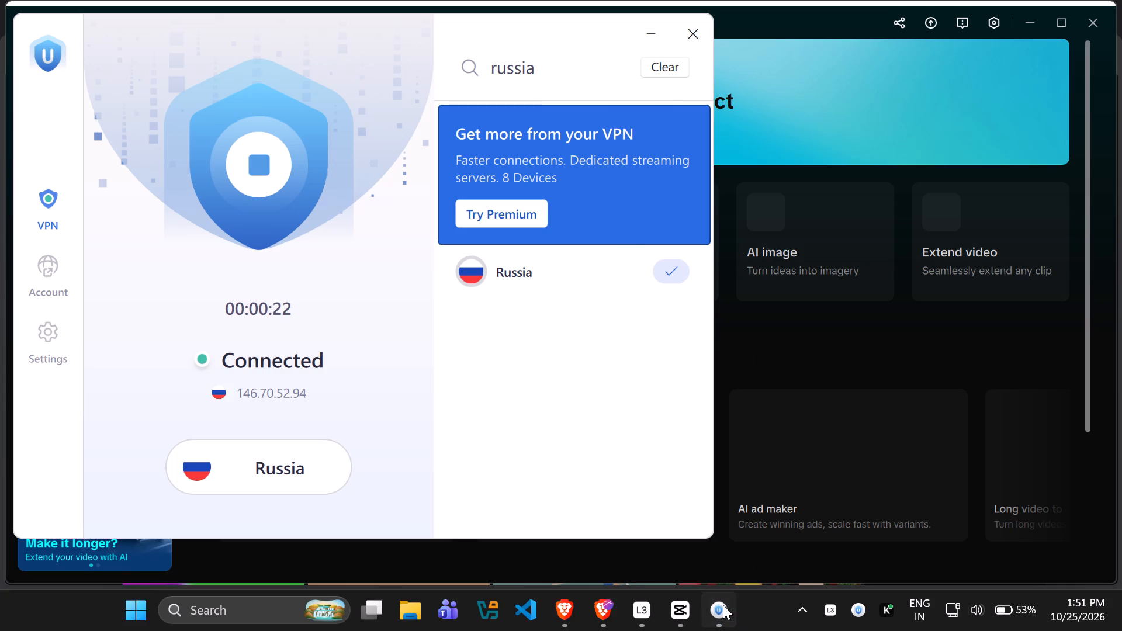
left_click(723, 605)
left_click(723, 605)
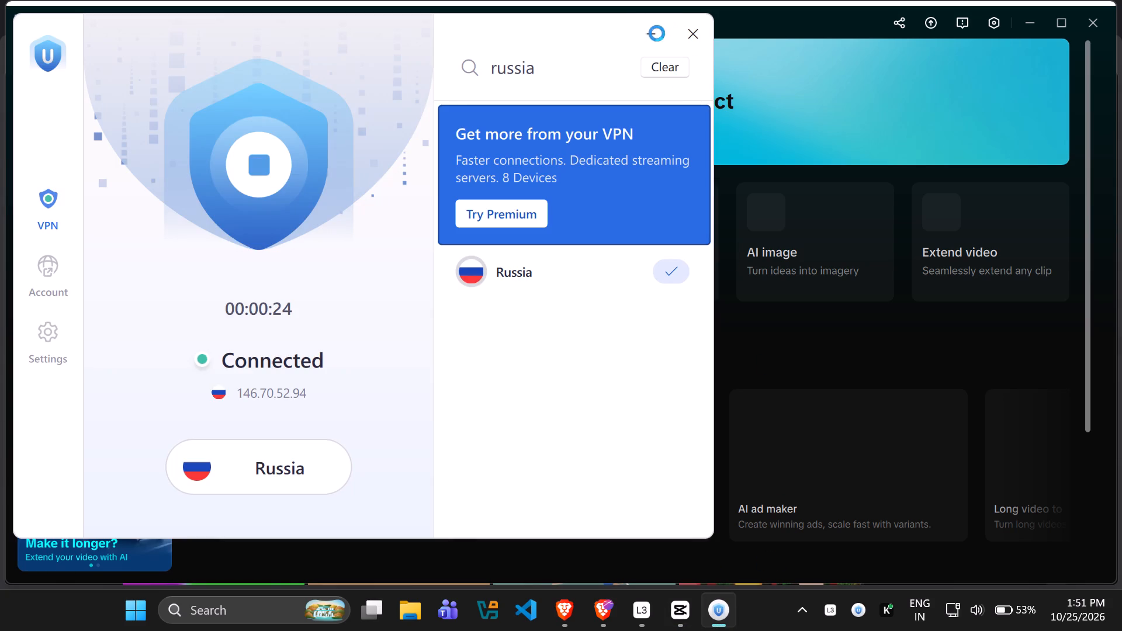
left_click(715, 616)
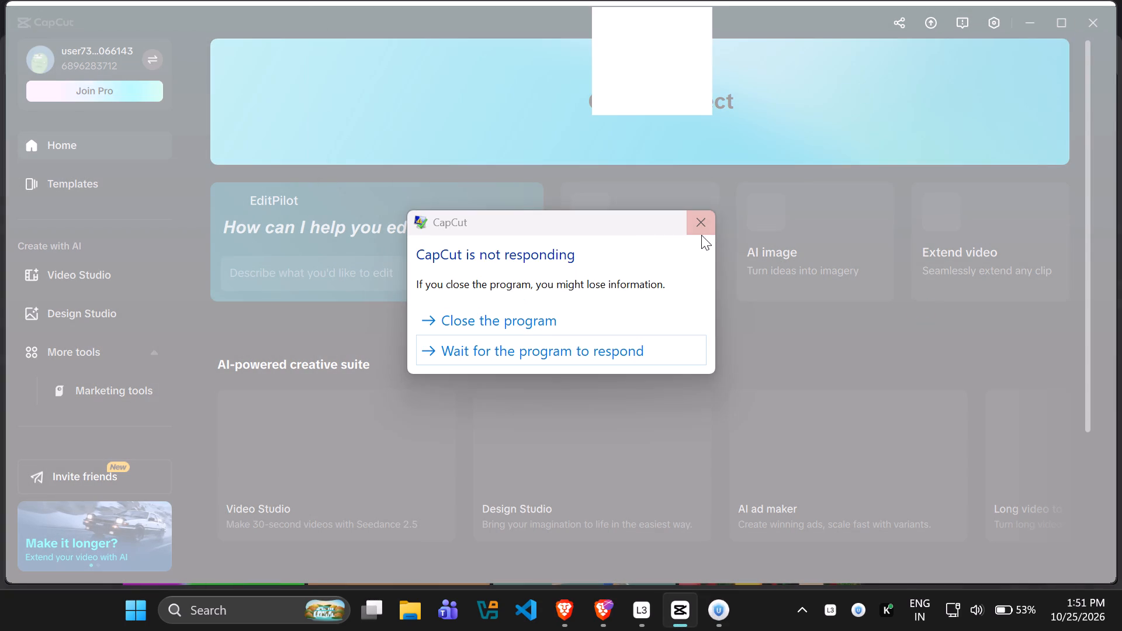
Force-close the unresponsive CapCut program and cancel the problem report.
left_click(496, 315)
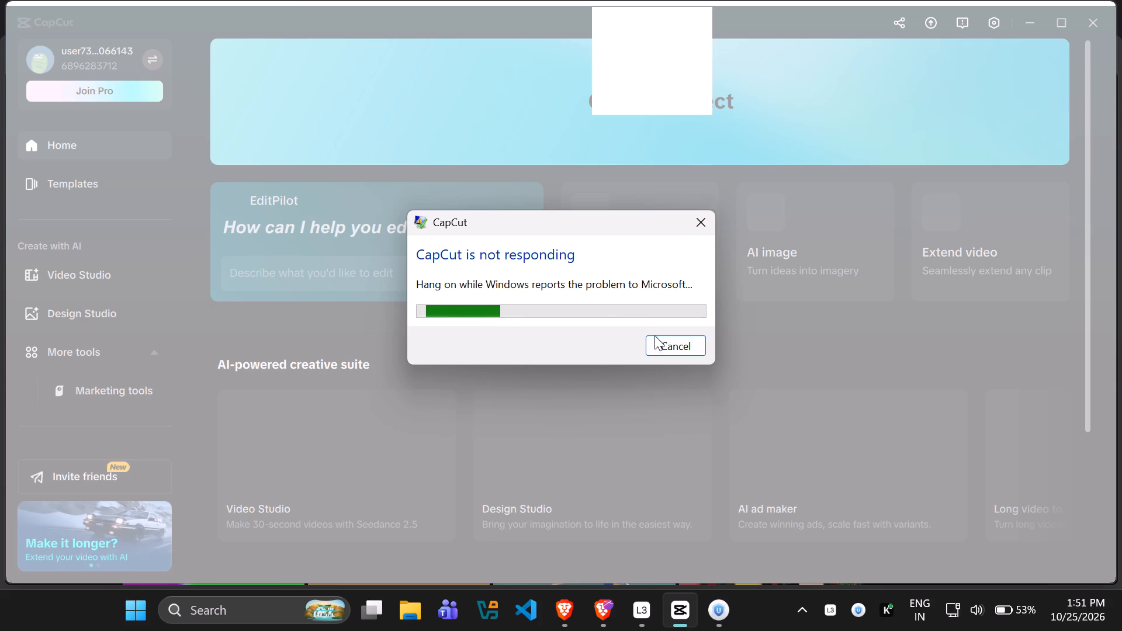
left_click(654, 335)
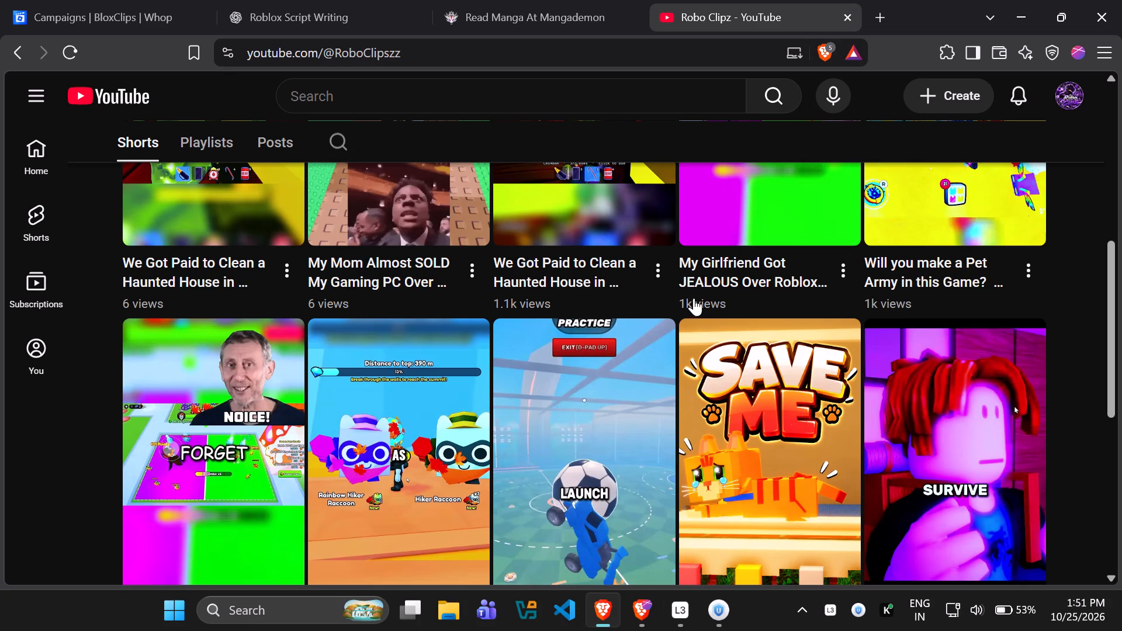
Minimize the browser, relaunch CapCut from the desktop and open the 1023 project.
left_click(1013, 16)
double_click(105, 296)
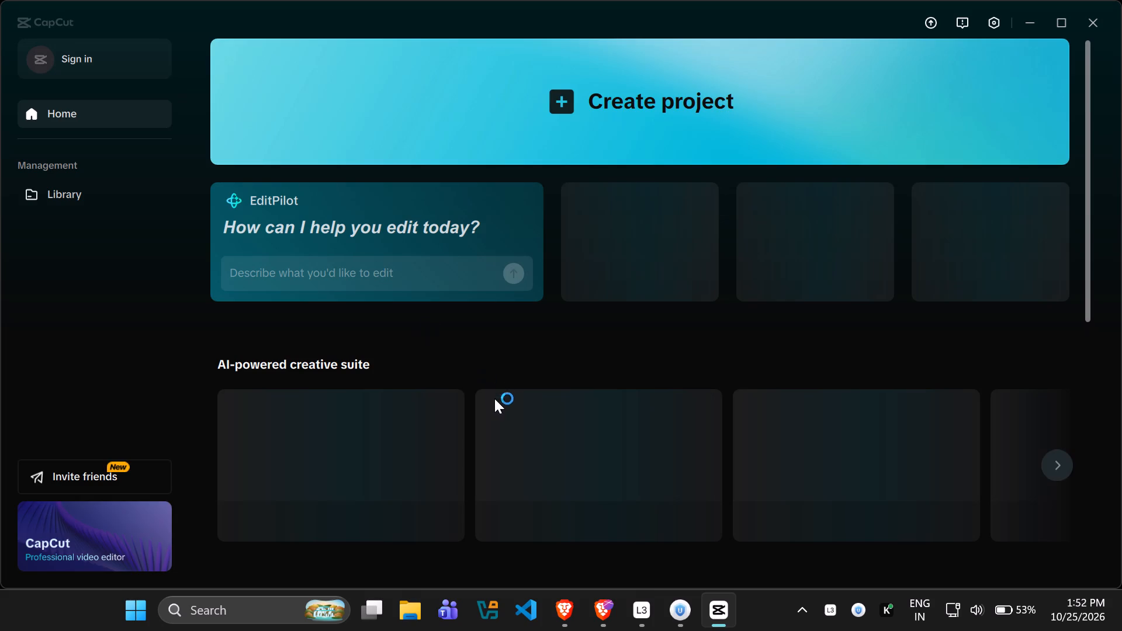
scroll(463, 397, "down", 5)
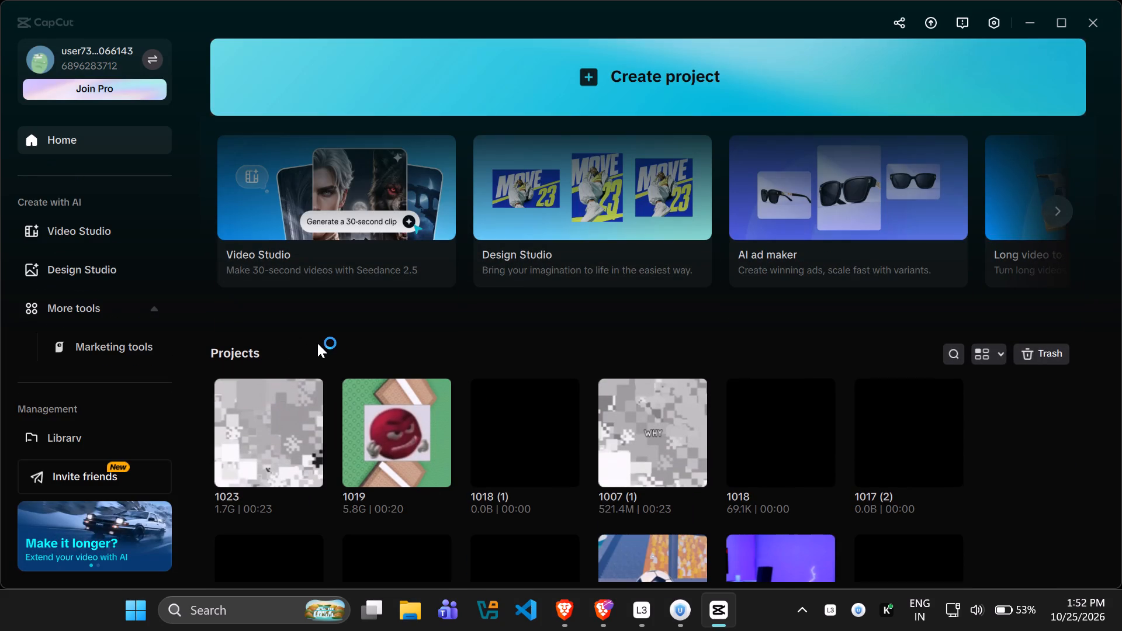
scroll(328, 349, "down", 2)
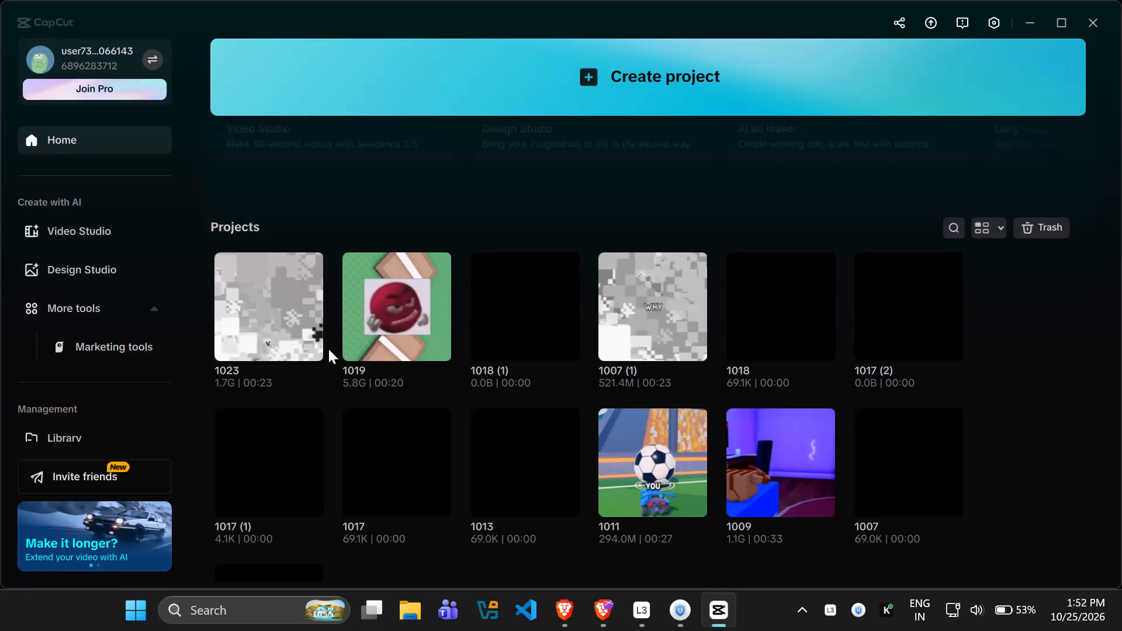
scroll(328, 347, "up", 2)
left_click(233, 412)
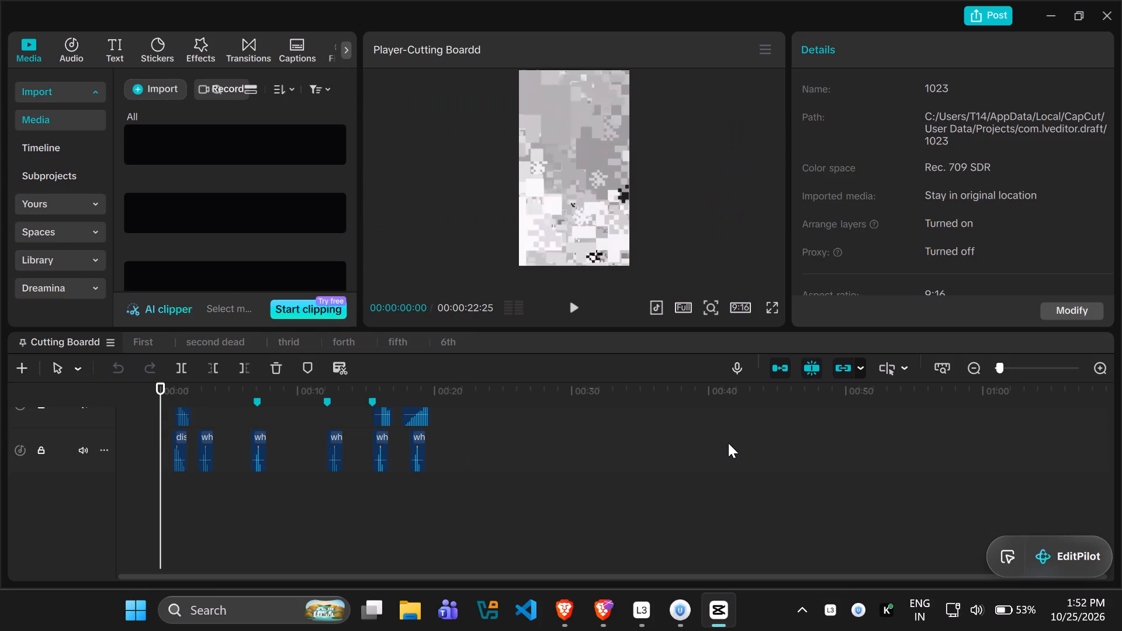
Select all clips on the main video track and set their colour temperature to -19 and saturation to 21.
scroll(666, 444, "up", 7)
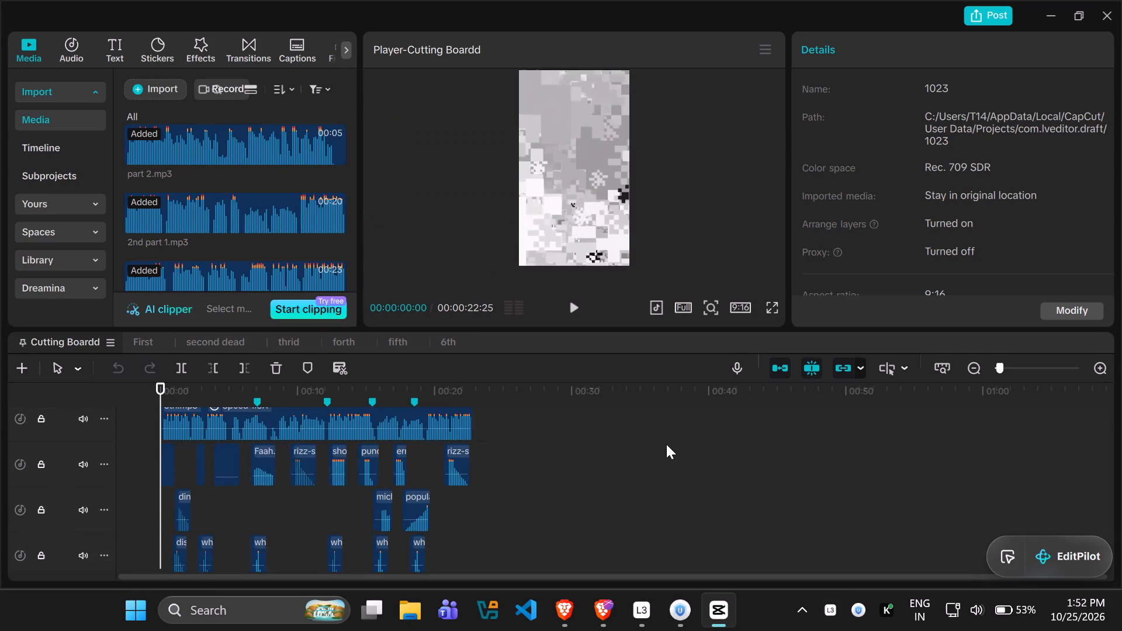
scroll(666, 444, "up", 3)
key("ctrl+a")
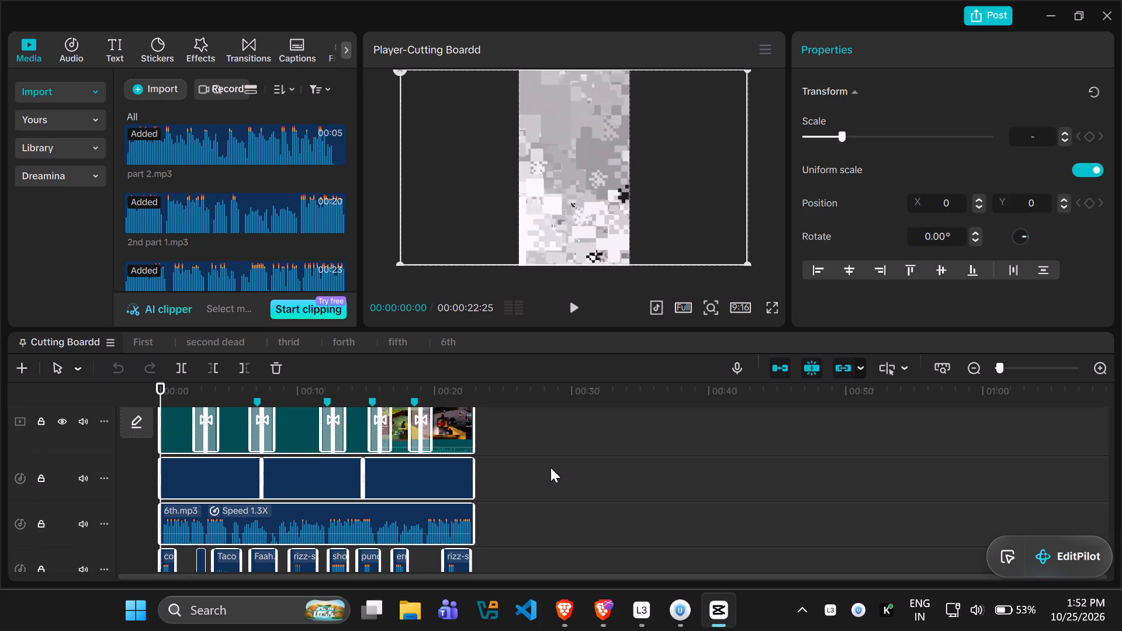
left_click(539, 434)
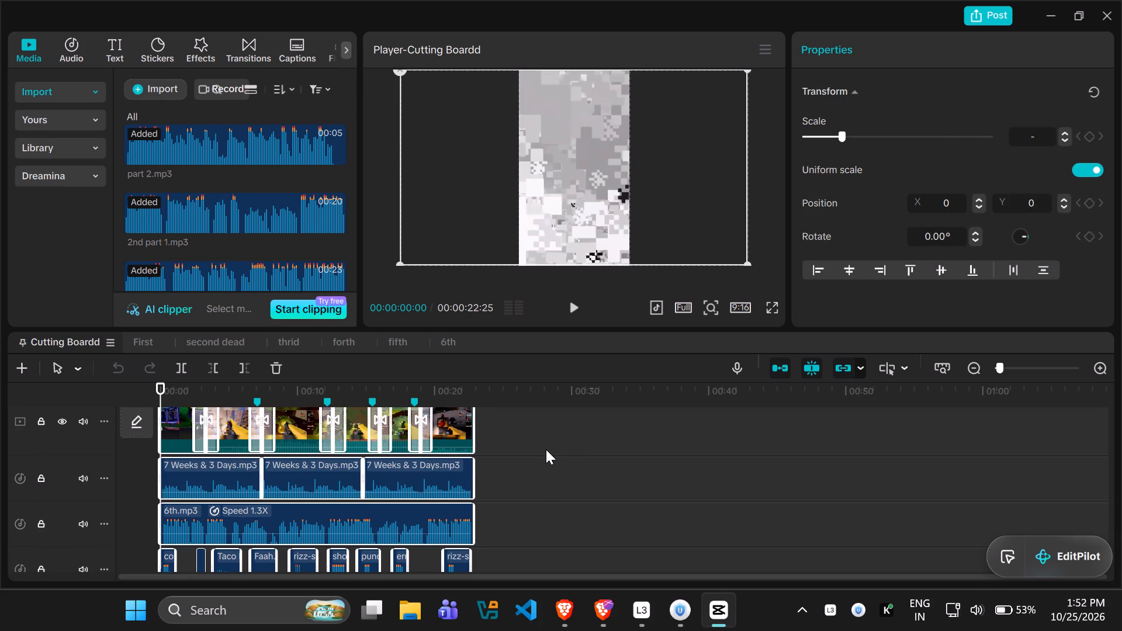
left_click_drag(539, 434, 148, 430)
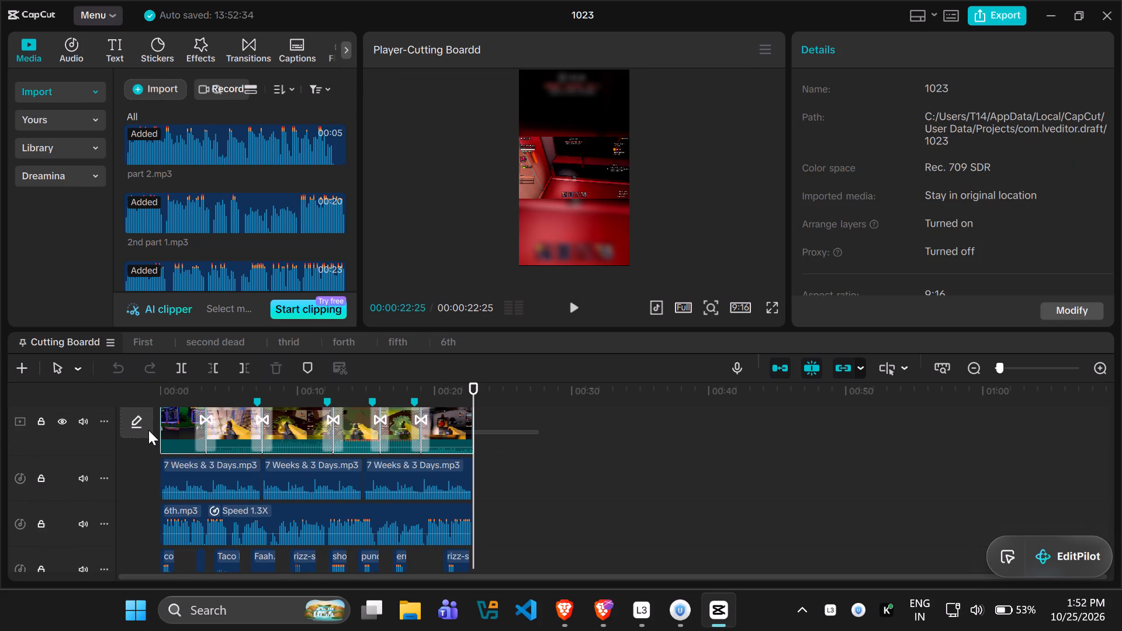
left_click_drag(148, 430, 144, 430)
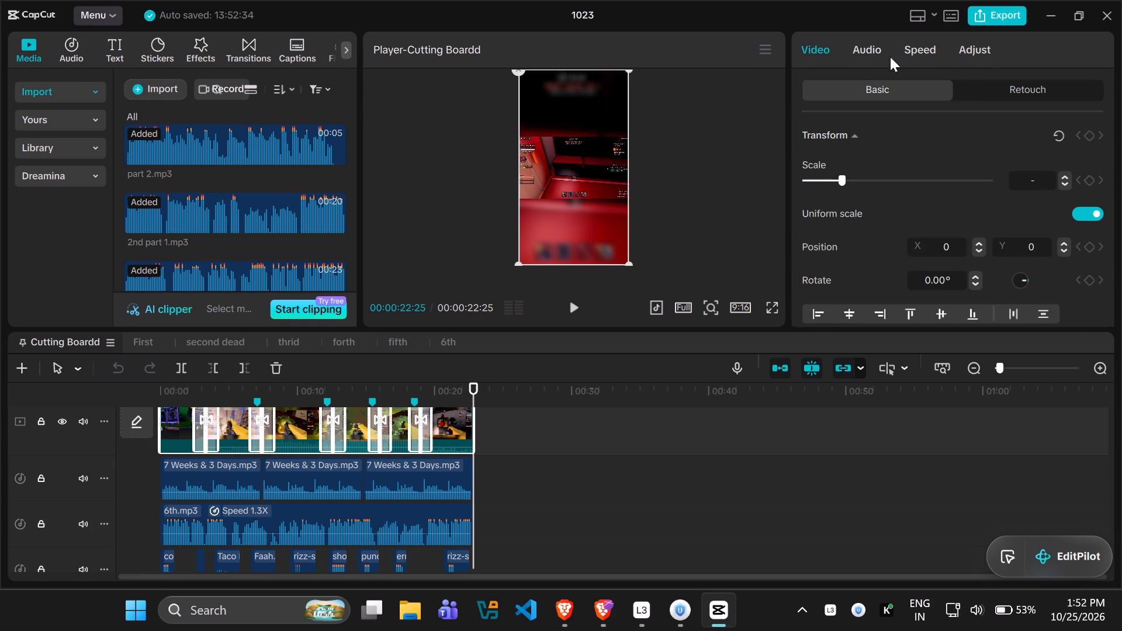
left_click(982, 51)
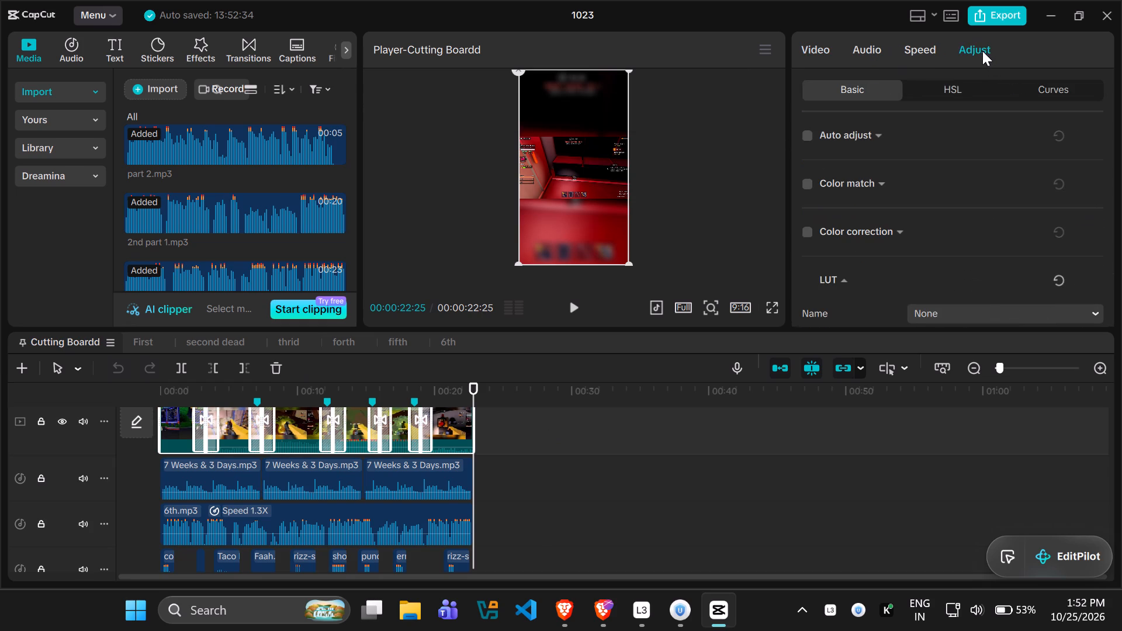
scroll(819, 239, "down", 3)
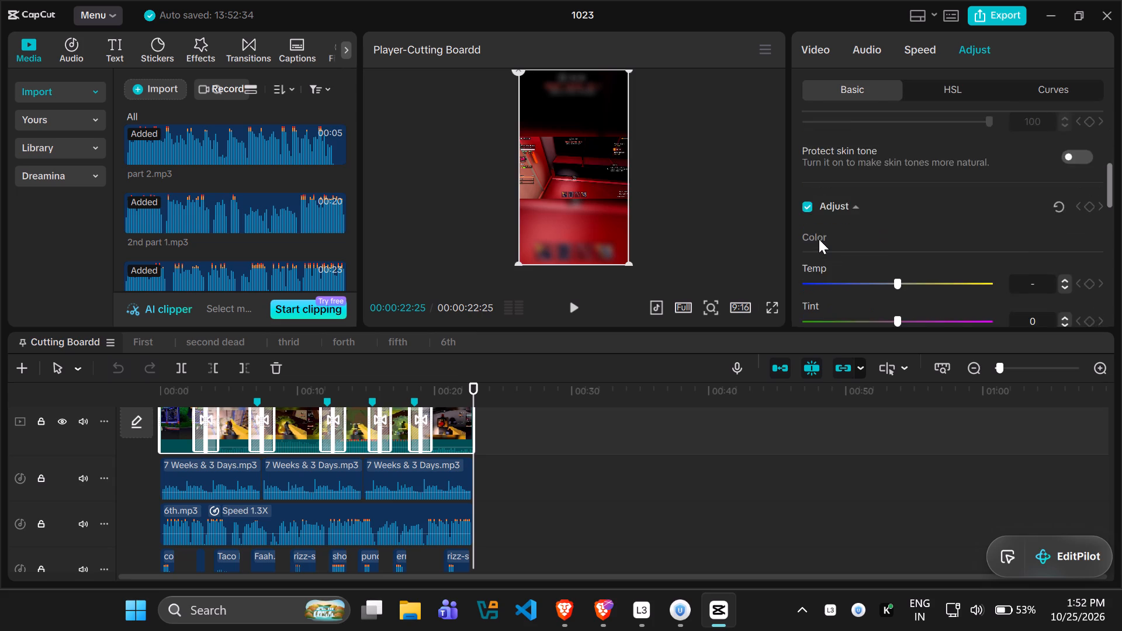
scroll(819, 239, "down", 1)
left_click_drag(884, 204, 864, 203)
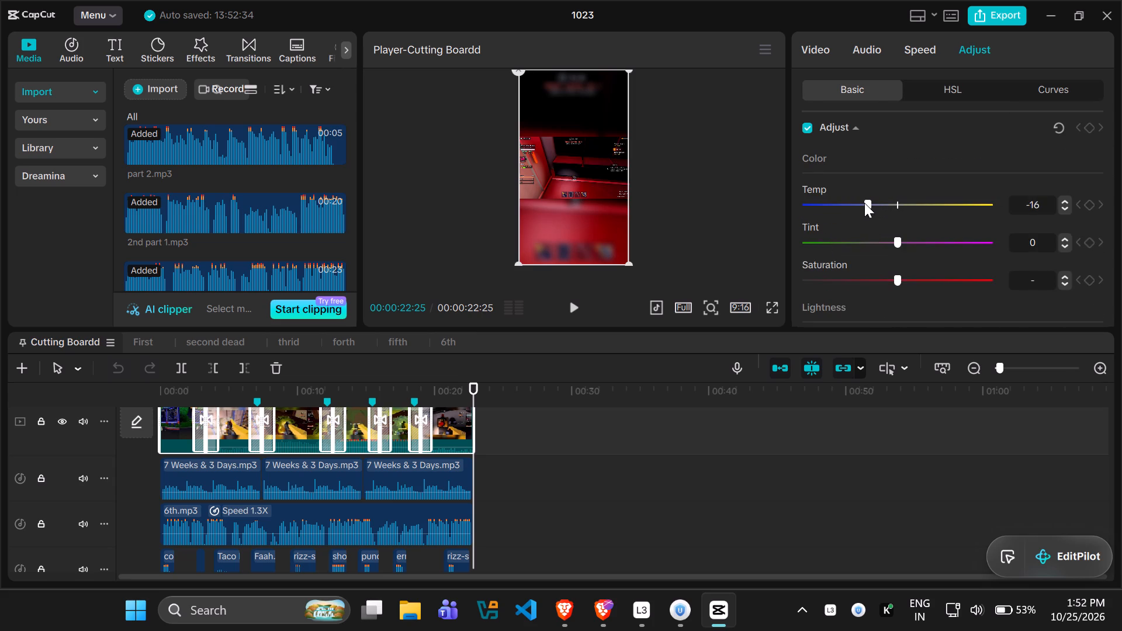
left_click_drag(864, 203, 860, 203)
left_click_drag(904, 278, 933, 282)
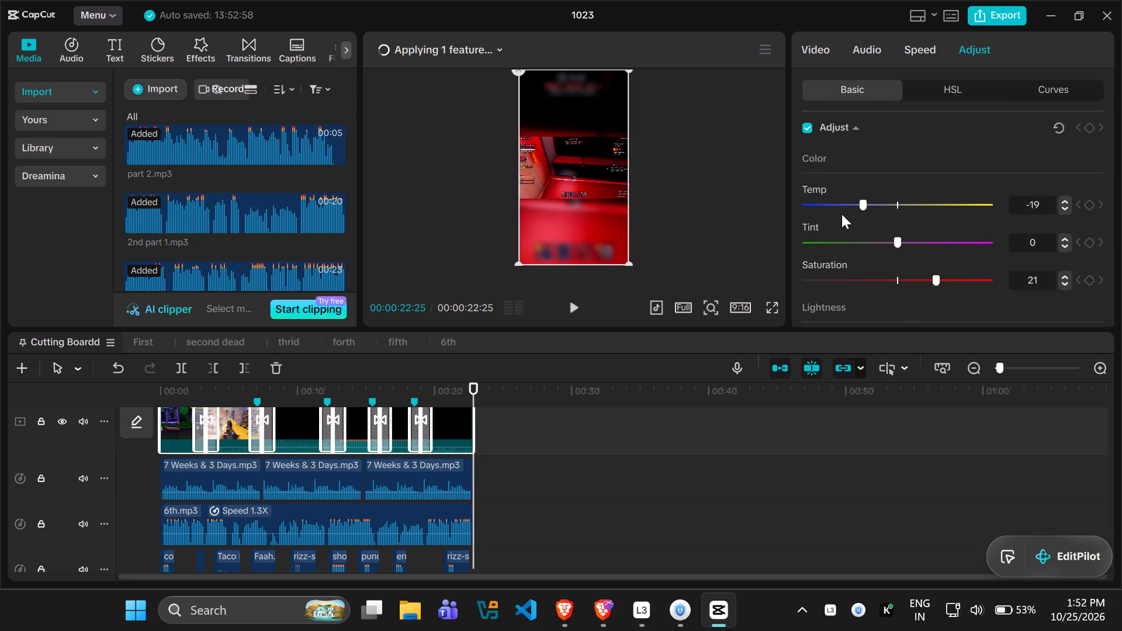
Set the exposure and contrast of the selected video clips to 10 each.
scroll(903, 280, "down", 2)
left_click_drag(894, 193, 900, 193)
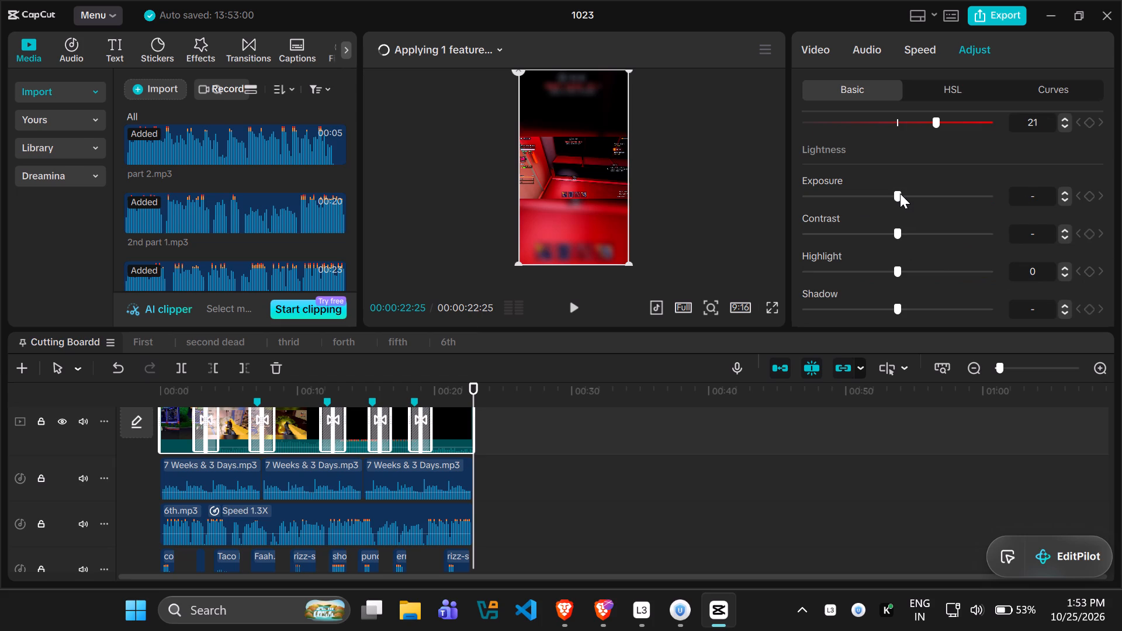
left_click_drag(900, 193, 901, 193)
left_click_drag(901, 233, 912, 237)
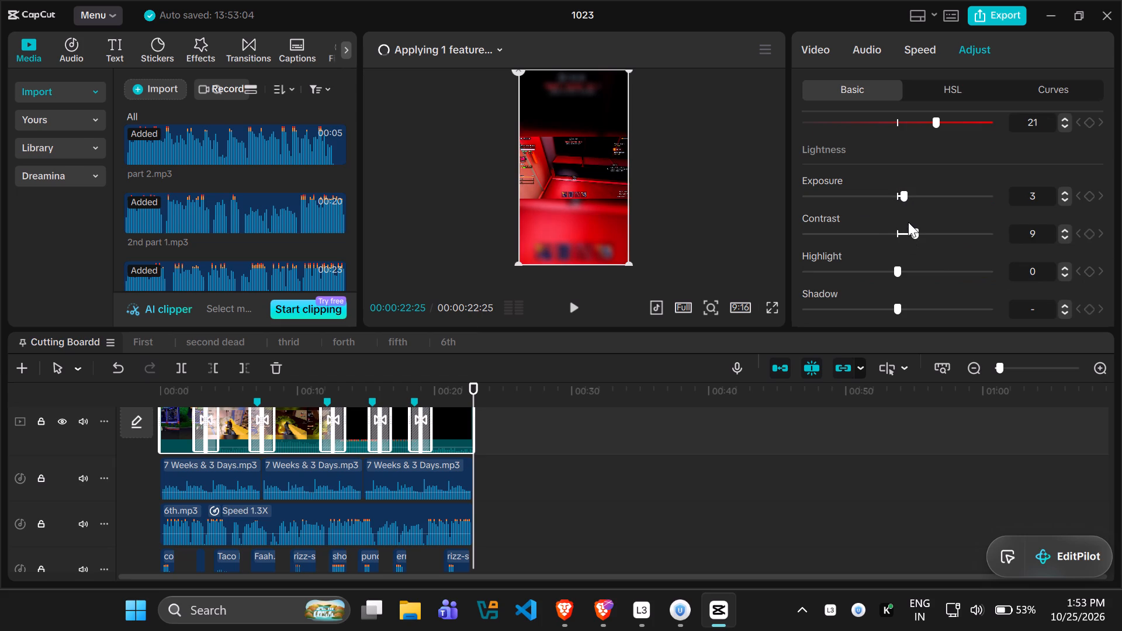
left_click_drag(905, 197, 912, 197)
Set the selected clips' sharpen to 19 and clarity to 32, and check the colour adjustments at earlier points of the timeline.
scroll(886, 272, "down", 1)
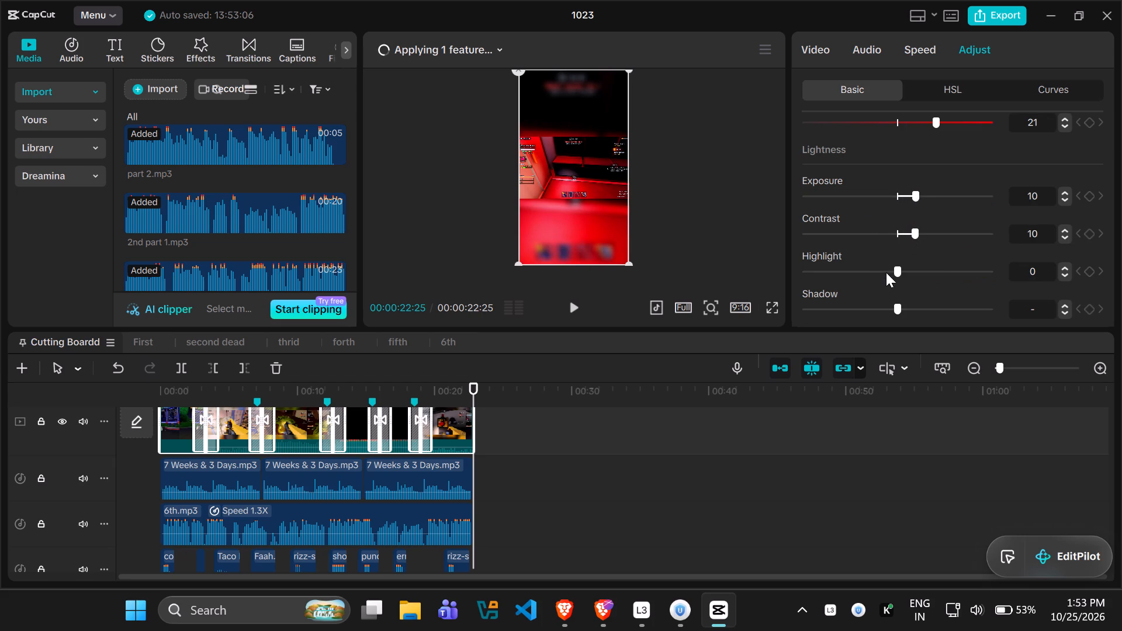
scroll(886, 272, "down", 3)
left_click_drag(833, 179, 834, 179)
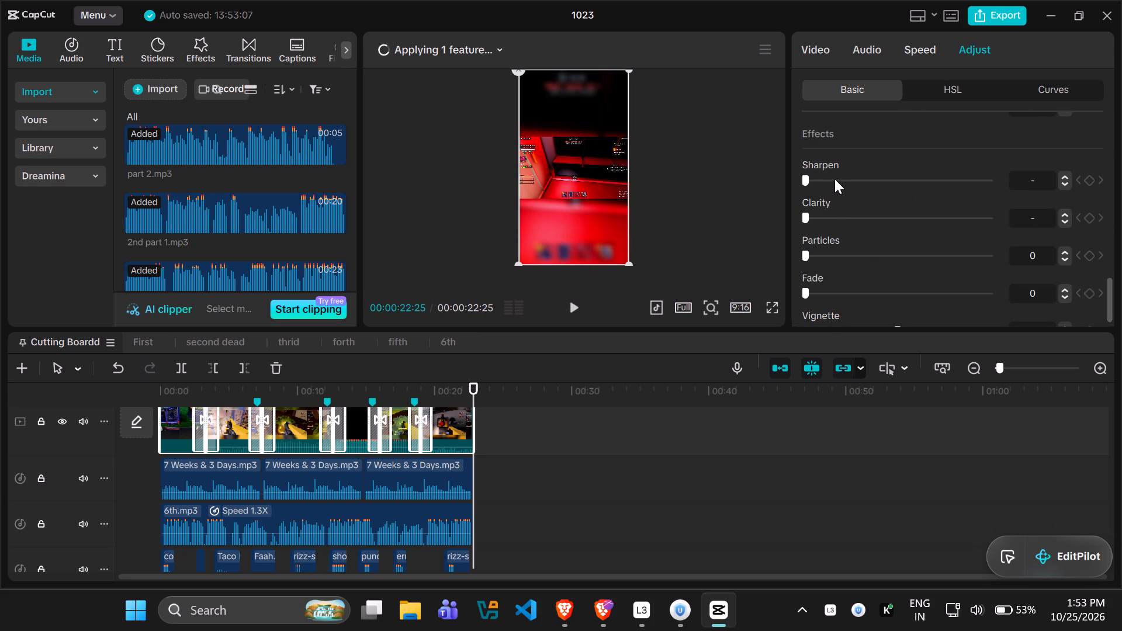
left_click_drag(834, 179, 841, 179)
left_click_drag(815, 222, 834, 223)
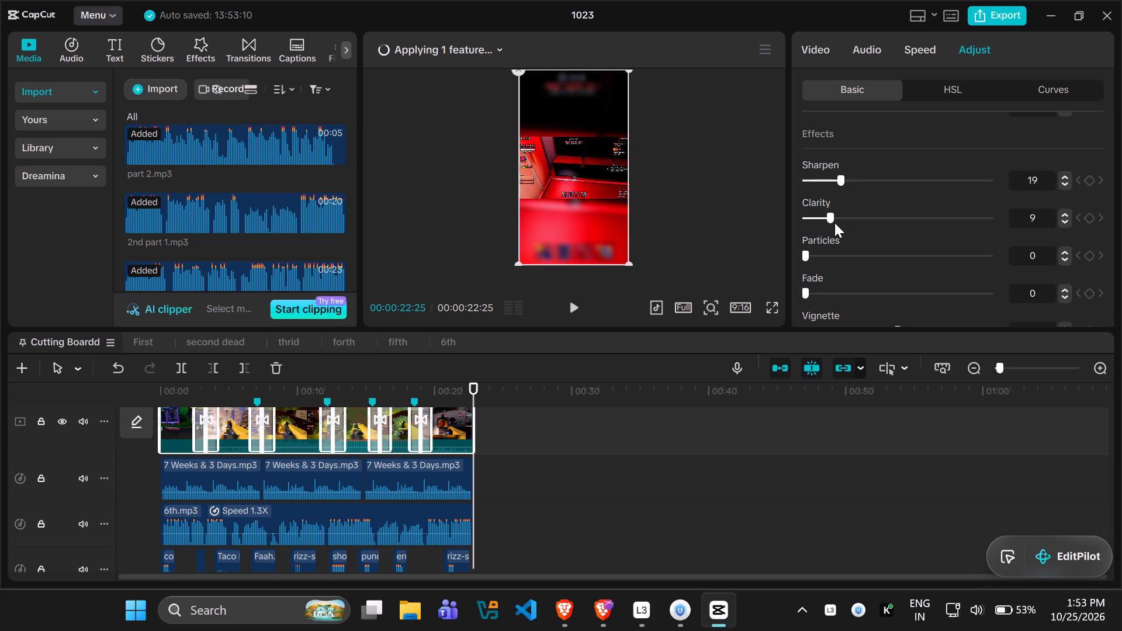
left_click_drag(834, 223, 860, 223)
left_click_drag(471, 383, 424, 383)
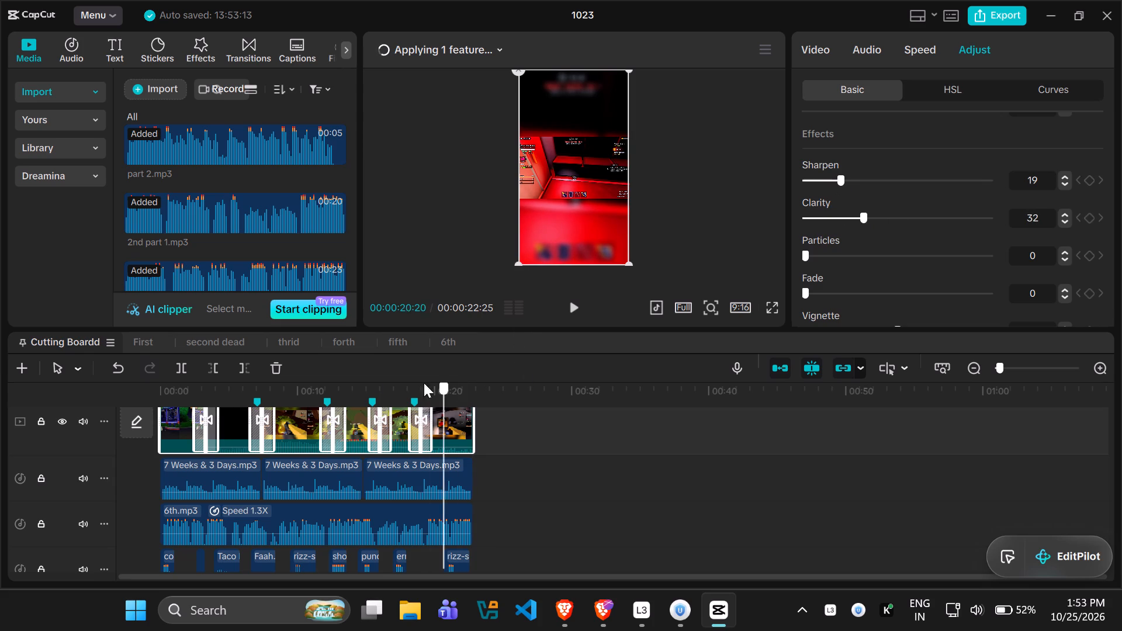
left_click_drag(424, 383, 228, 377)
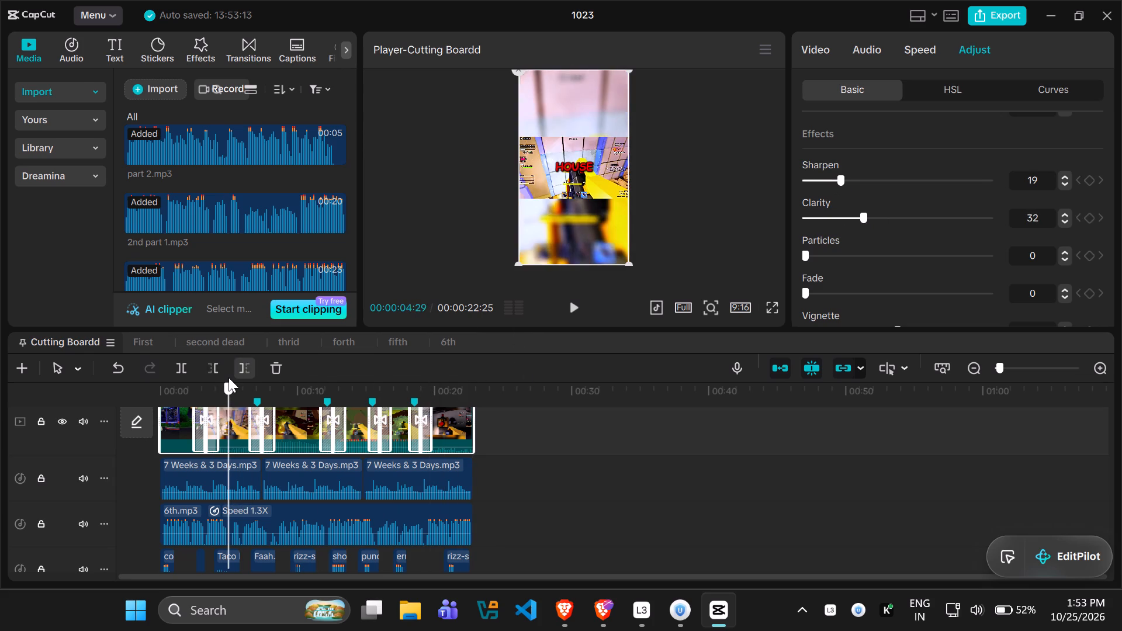
left_click_drag(228, 377, 194, 377)
Export the Cutting Boardd timeline as a video named 6th, keeping the 4K, H.264, mp4 and 30fps settings.
left_click(1001, 15)
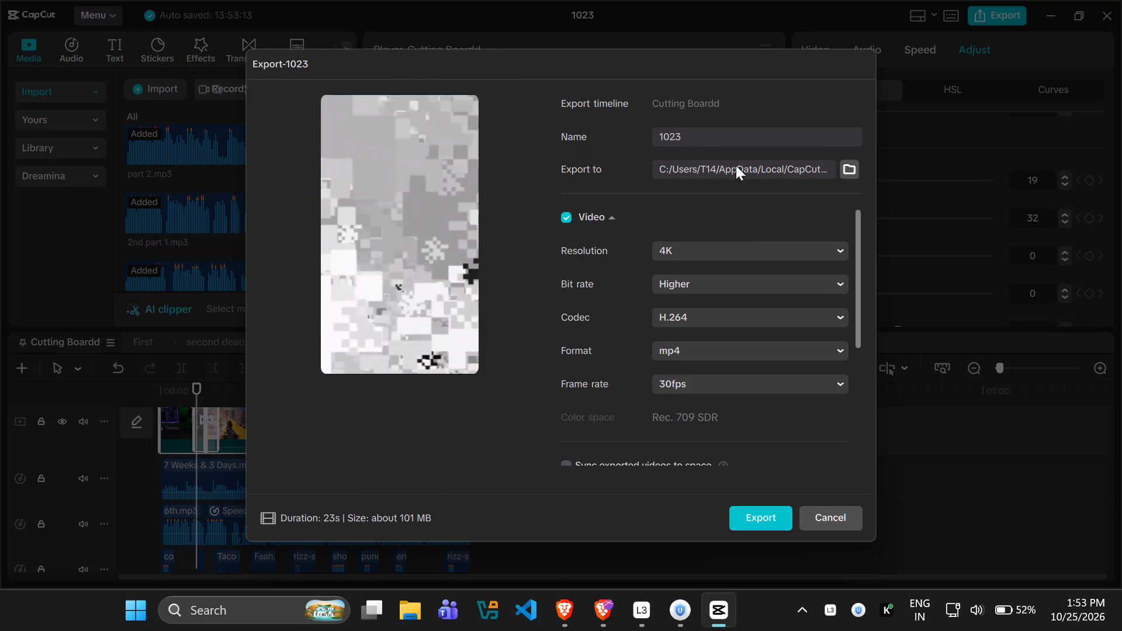
left_click(723, 136)
key("BackSpace")
key("BackSpace")
key("BackSpace")
key("BackSpace")
key("BackSpace")
key("BackSpace")
key("3")
key("BackSpace")
type("6th")
left_click(742, 517)
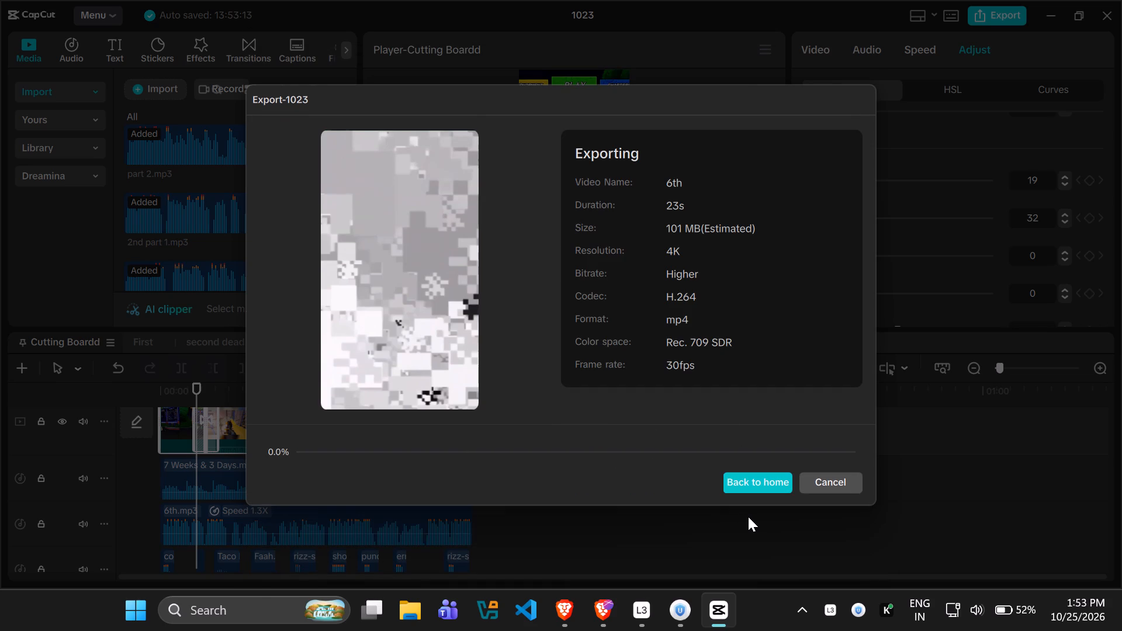